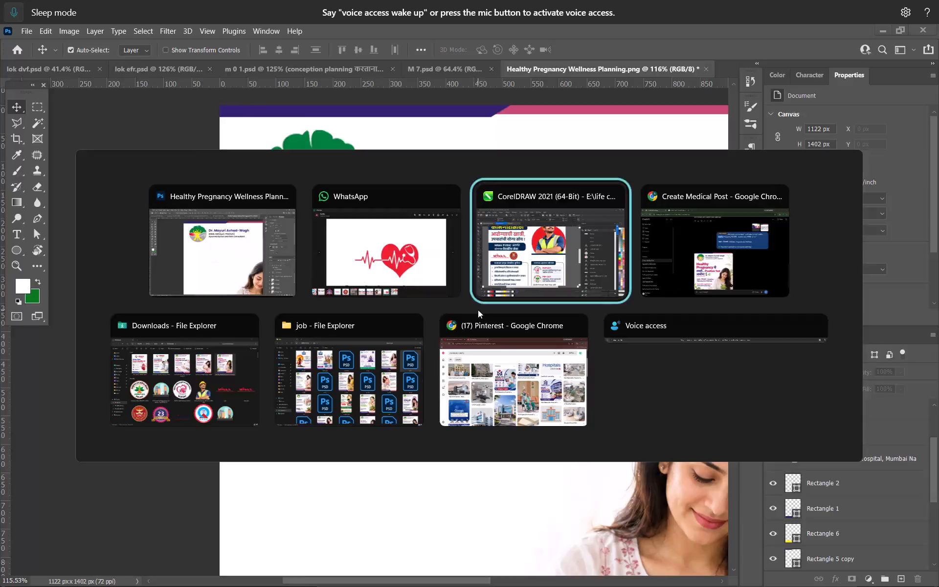
# Paste the heart-and-stethoscope picture into the life care flyer and scale it down to about 3.69 × 2.07 inches.
pyautogui.hotkey('ctrl', 'v')
pyautogui.scroll(1, 357, 355)
pyautogui.scroll(-4, 357, 355)
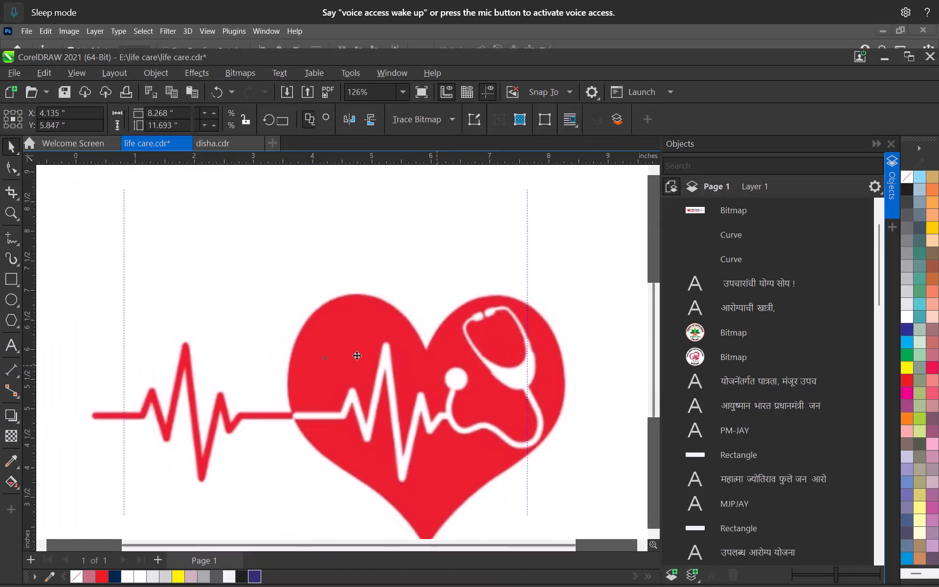
pyautogui.scroll(-12, 357, 355)
pyautogui.scroll(4, 443, 406)
pyautogui.keyDown('shift'); pyautogui.moveTo(412, 393); pyautogui.dragTo(357, 375); pyautogui.keyUp('shift')
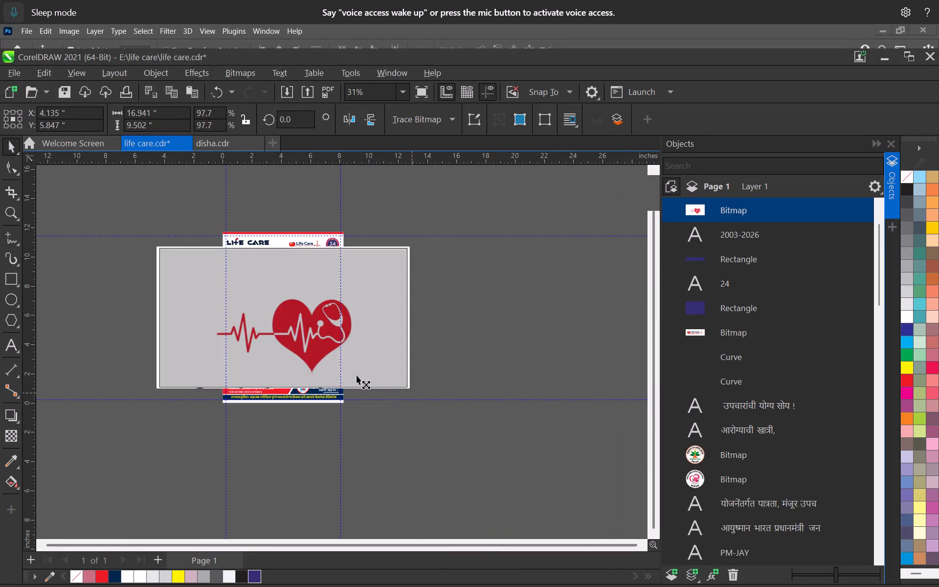
pyautogui.keyDown('shift'); pyautogui.moveTo(357, 375); pyautogui.dragTo(313, 347); pyautogui.keyUp('shift')
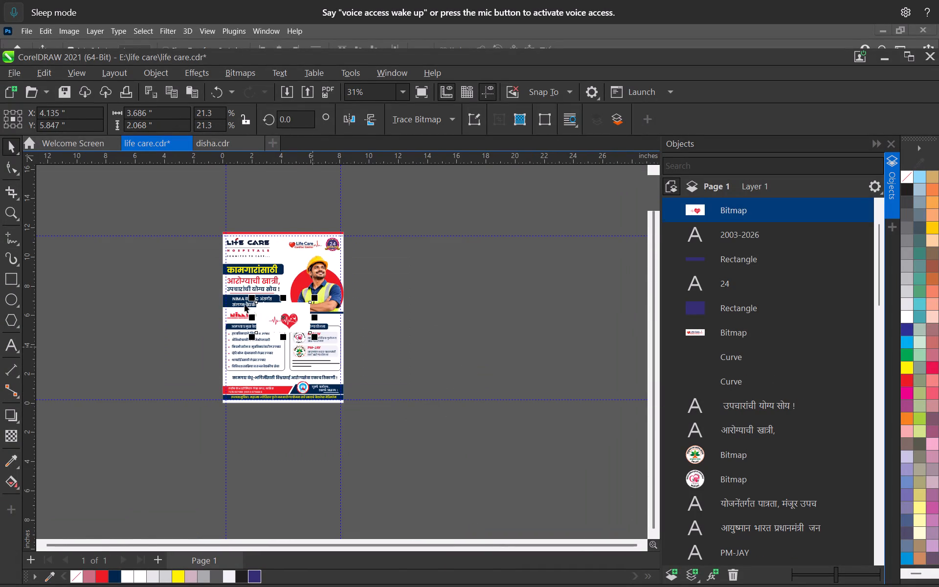
# Trim the blank margin left of the heartbeat line on the heart bitmap by shifting its edge nodes inward.
pyautogui.scroll(11, 243, 301)
pyautogui.click(9, 173)
pyautogui.moveTo(219, 271); pyautogui.dragTo(326, 443)
pyautogui.press('Right')
pyautogui.press('Right')
pyautogui.press('Right')
pyautogui.press('Right')
pyautogui.press('Right')
pyautogui.press('Right')
pyautogui.press('Right')
pyautogui.press('Right')
pyautogui.press('Right')
pyautogui.press('Right')
pyautogui.press('Right')
pyautogui.press('Right')
pyautogui.press('Right')
pyautogui.press('Right')
pyautogui.press('Right')
pyautogui.press('Right')
pyautogui.press('Right')
pyautogui.press('Right')
pyautogui.press('Right')
pyautogui.press('Right')
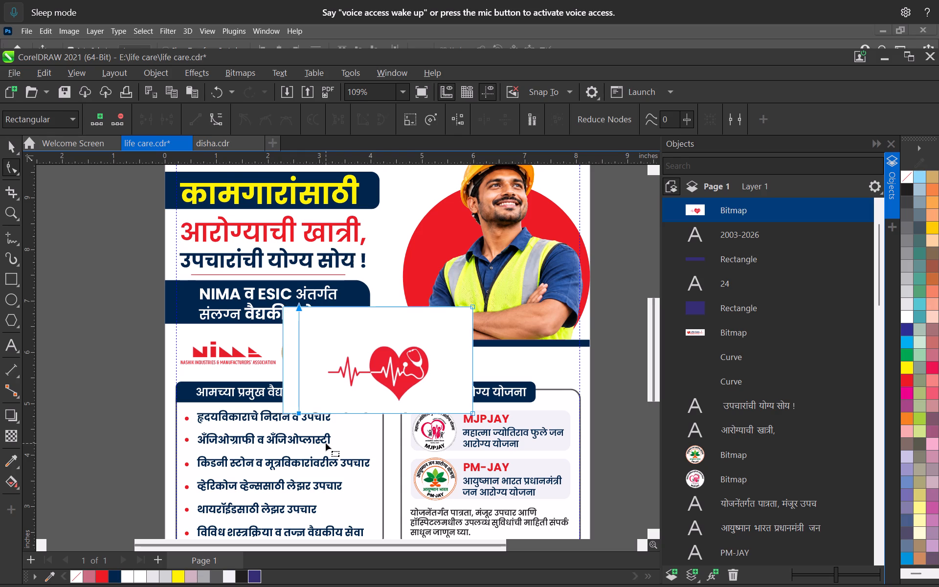
pyautogui.press('Right')
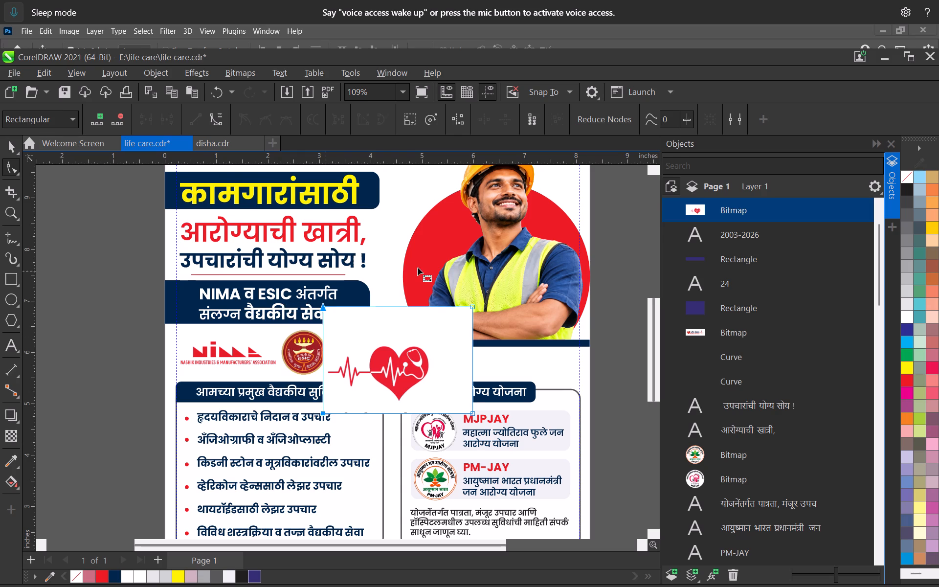
pyautogui.click(418, 268)
pyautogui.moveTo(418, 268); pyautogui.dragTo(522, 427)
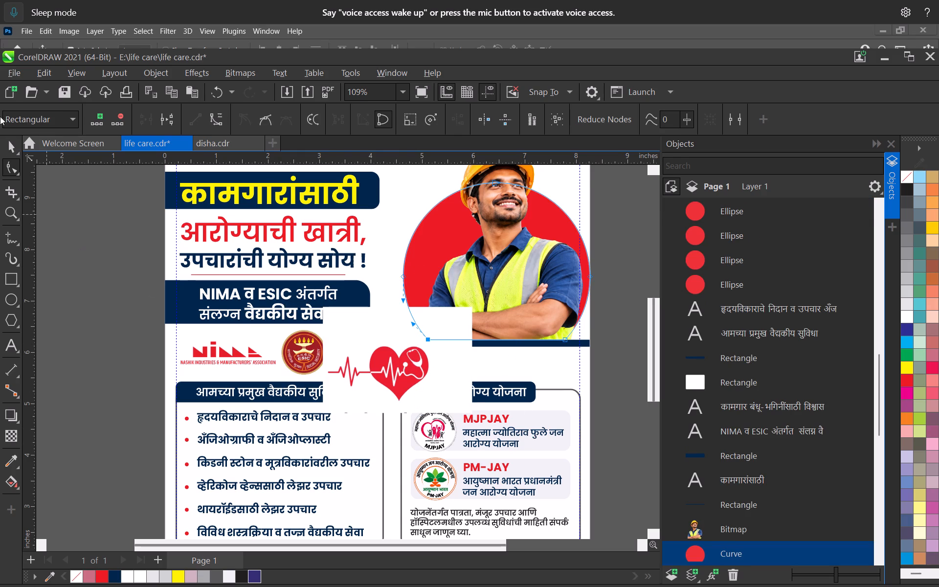
# Move the trimmed heart bitmap away from the ESIC seal, over the right column, to about X 7.09, Y 5.77 inches.
pyautogui.click(11, 148)
pyautogui.click(443, 351)
pyautogui.scroll(6, 410, 403)
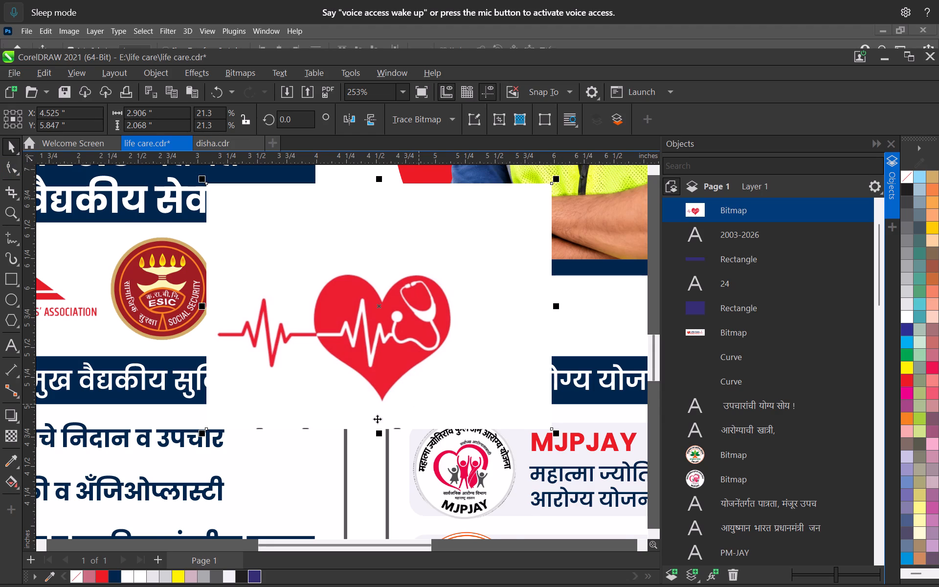
pyautogui.scroll(-4, 389, 326)
pyautogui.moveTo(339, 319); pyautogui.dragTo(514, 325)
# Draw a circle about 0.856 inches in diameter just right of the ESIC seal.
pyautogui.scroll(3, 358, 343)
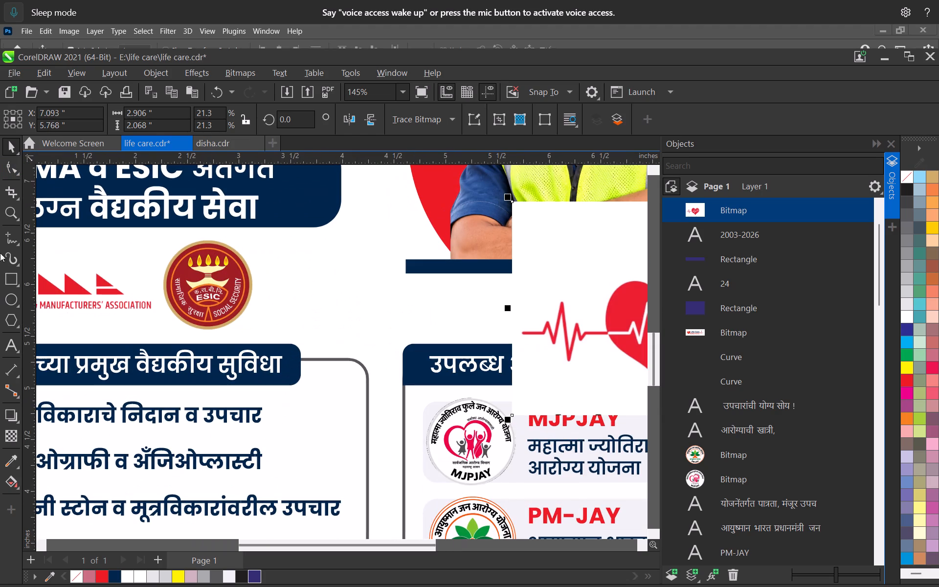
pyautogui.click(13, 298)
pyautogui.scroll(3, 298, 284)
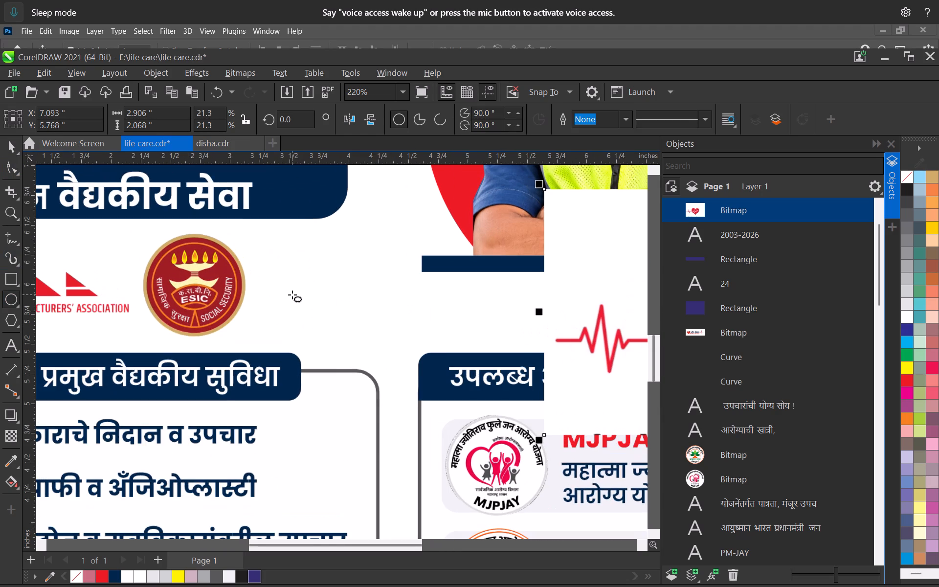
pyautogui.moveTo(292, 291); pyautogui.dragTo(357, 350)
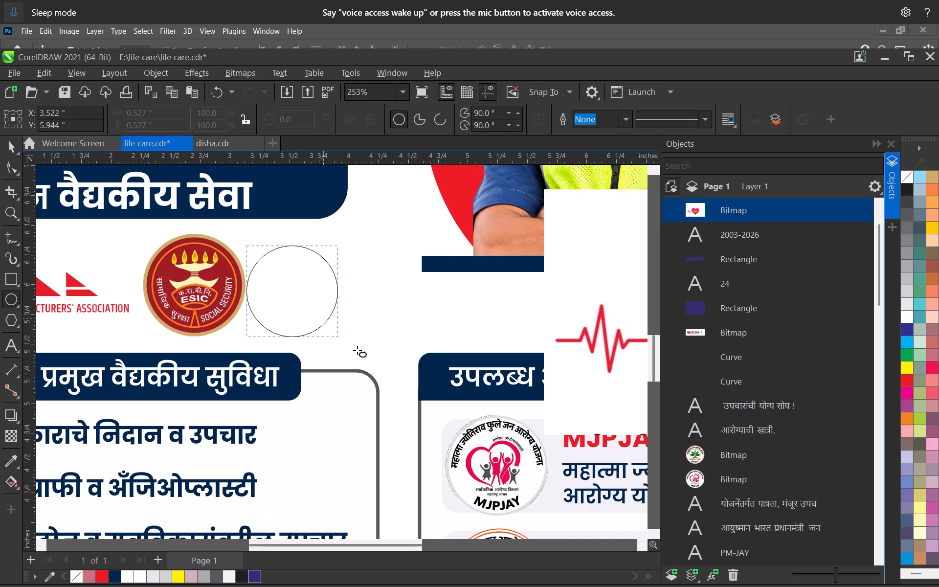
pyautogui.moveTo(357, 350); pyautogui.dragTo(343, 336)
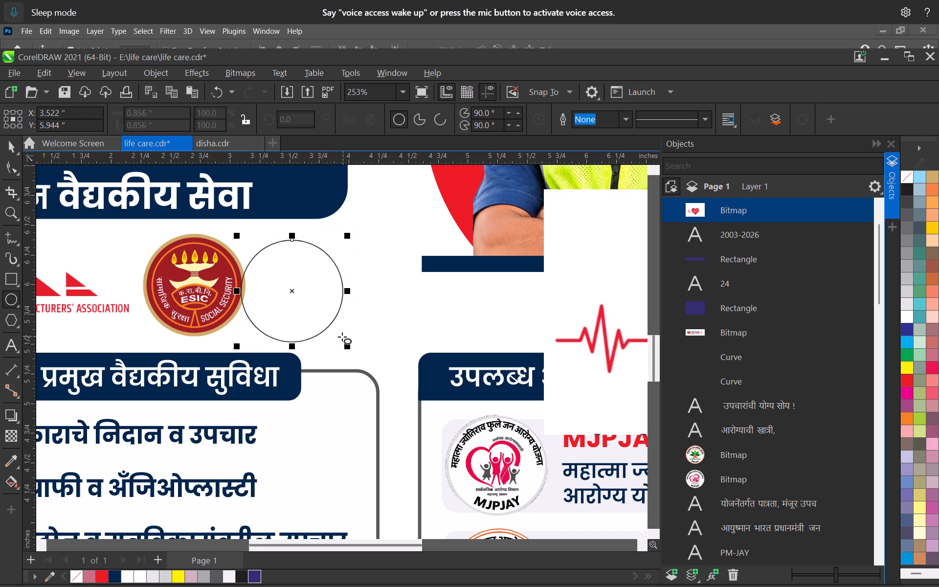
# Give the new circle a red outline 2.0 pt wide.
pyautogui.rightClick(100, 574)
pyautogui.click(3, 155)
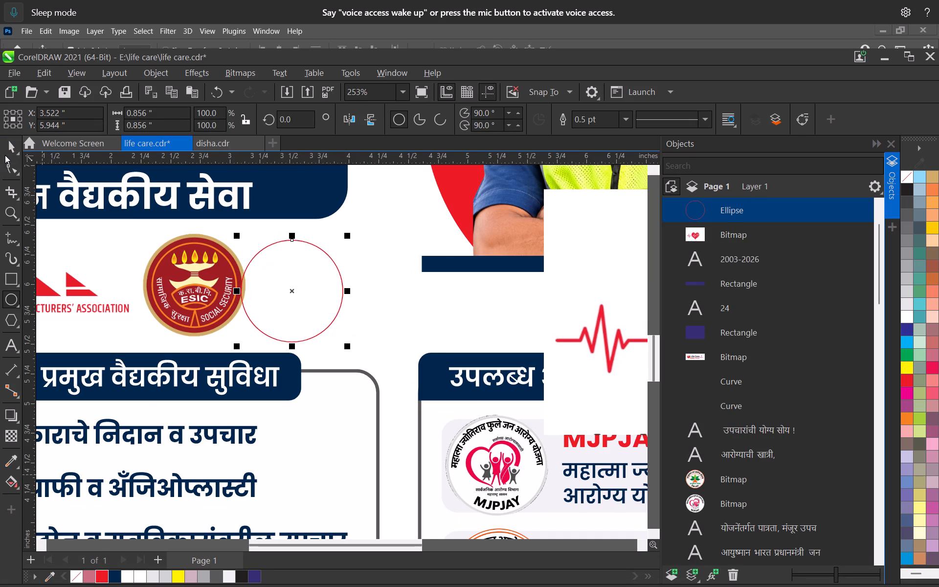
pyautogui.click(633, 121)
pyautogui.click(630, 116)
pyautogui.click(593, 202)
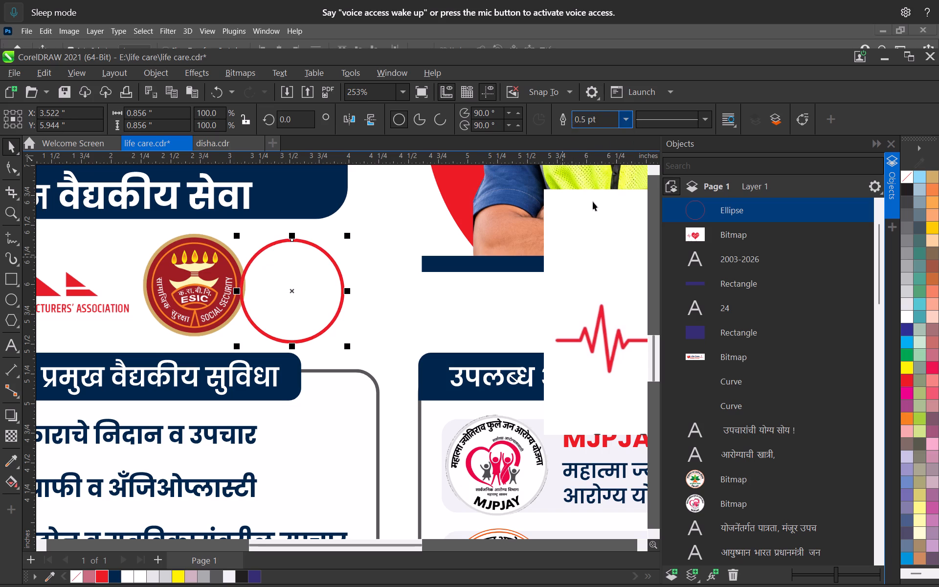
# Shift the circle clear of the ESIC seal to about X 3.695, Y 5.966 inches and fill it white.
pyautogui.scroll(4, 229, 350)
pyautogui.moveTo(312, 274); pyautogui.dragTo(338, 274)
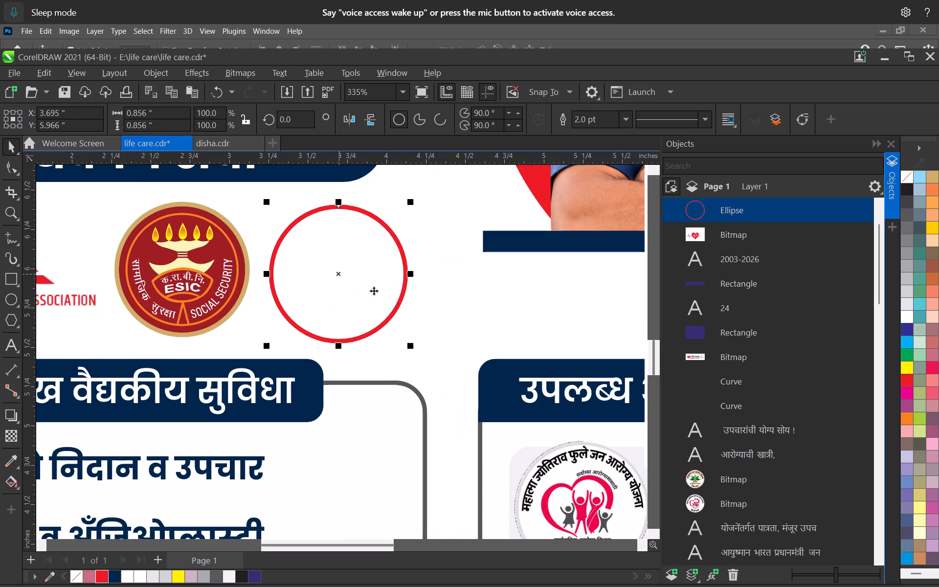
pyautogui.click(911, 313)
# PowerClip the heart bitmap inside the red-outlined circle.
pyautogui.scroll(-7, 459, 364)
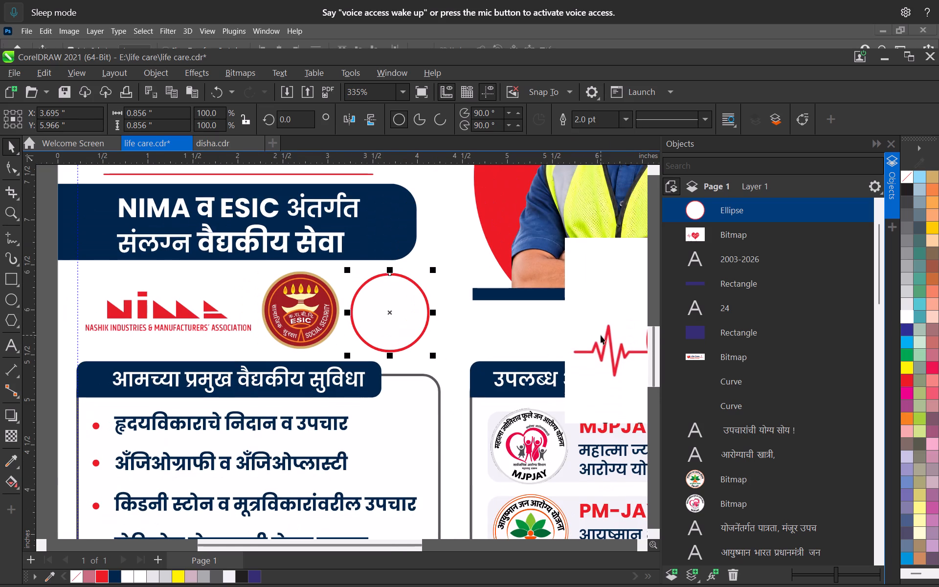
pyautogui.click(601, 335)
pyautogui.rightClick(577, 304)
pyautogui.click(612, 373)
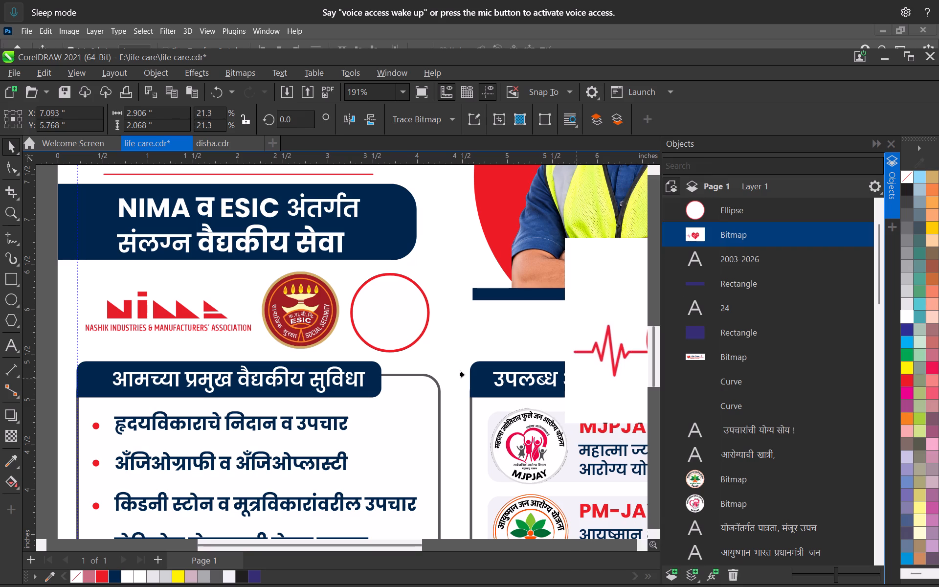
pyautogui.click(385, 324)
pyautogui.click(7, 153)
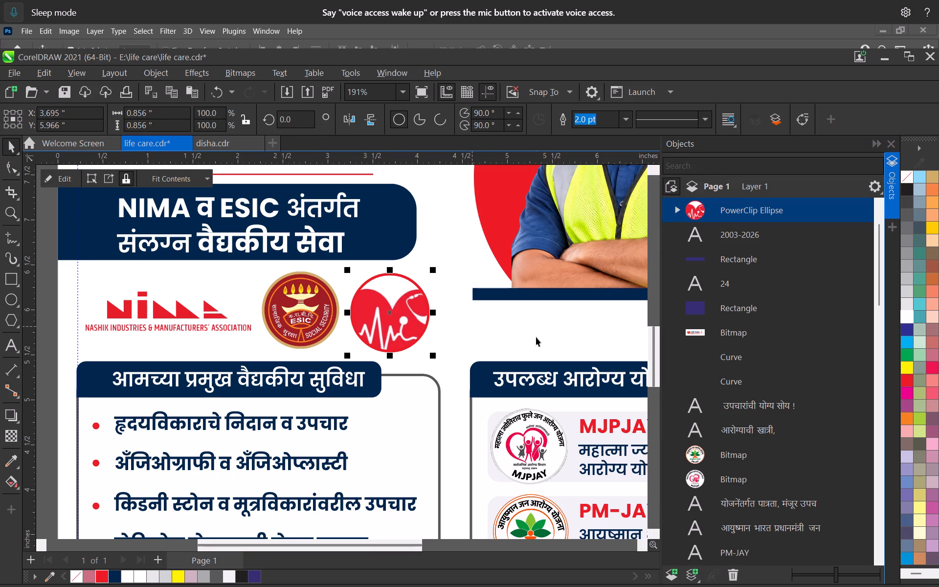
# Select the heart bitmap inside the PowerClip circle and shrink it to about 1.25 × 0.89 inches.
pyautogui.click(536, 337)
pyautogui.keyDown('ctrl'); pyautogui.click(368, 322); pyautogui.keyUp('ctrl')
pyautogui.click(525, 315)
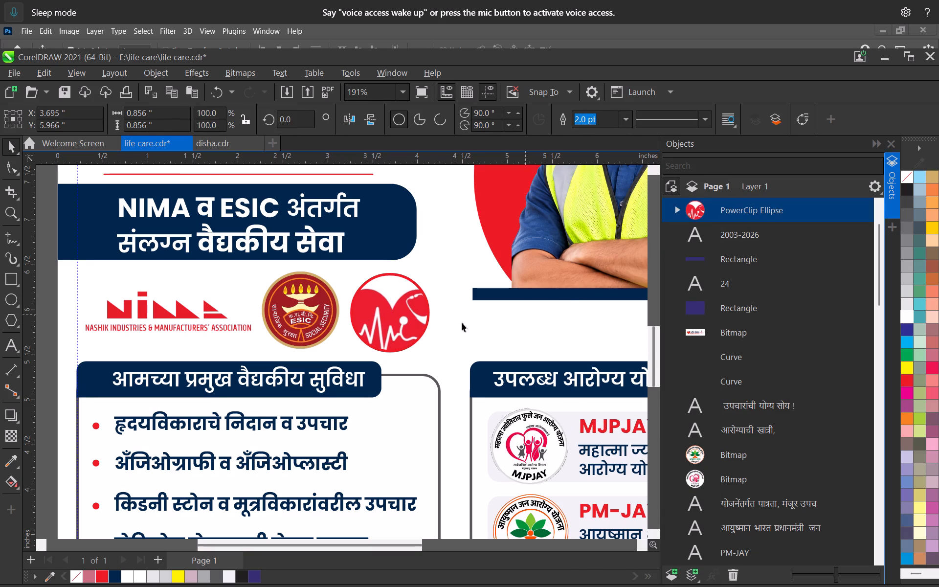
pyautogui.keyDown('alt'); pyautogui.click(355, 322); pyautogui.keyUp('alt')
pyautogui.keyDown('shift'); pyautogui.moveTo(252, 410); pyautogui.dragTo(287, 386); pyautogui.keyUp('shift')
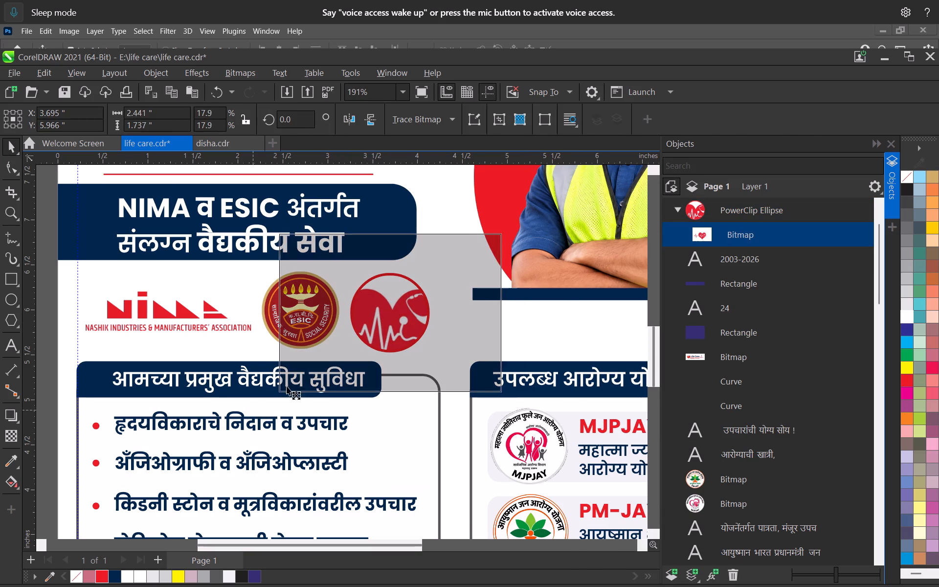
pyautogui.keyDown('shift'); pyautogui.moveTo(287, 386); pyautogui.dragTo(323, 357); pyautogui.keyUp('shift')
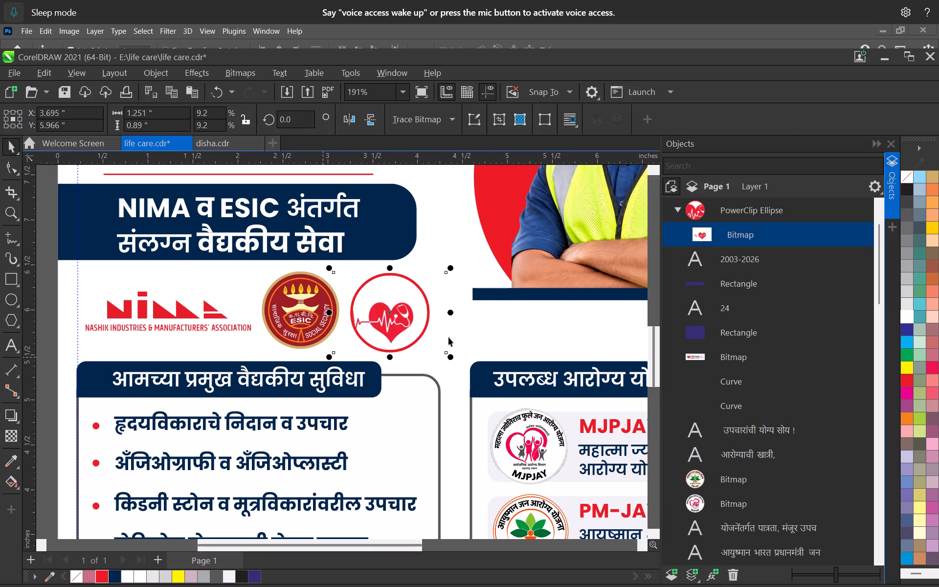
# Nudge the clipped heart bitmap right and up within the circle to about X 3.805, Y 6.016 inches.
pyautogui.scroll(4, 436, 317)
pyautogui.press('Right')
pyautogui.press('Right')
pyautogui.press('Right')
pyautogui.press('Right')
pyautogui.press('Right')
pyautogui.press('Right')
pyautogui.press('Right')
pyautogui.press('Right')
pyautogui.press('Right')
pyautogui.press('Right')
pyautogui.press('Right')
pyautogui.press('Right')
pyautogui.press('Right')
pyautogui.press('Right')
pyautogui.press('Right')
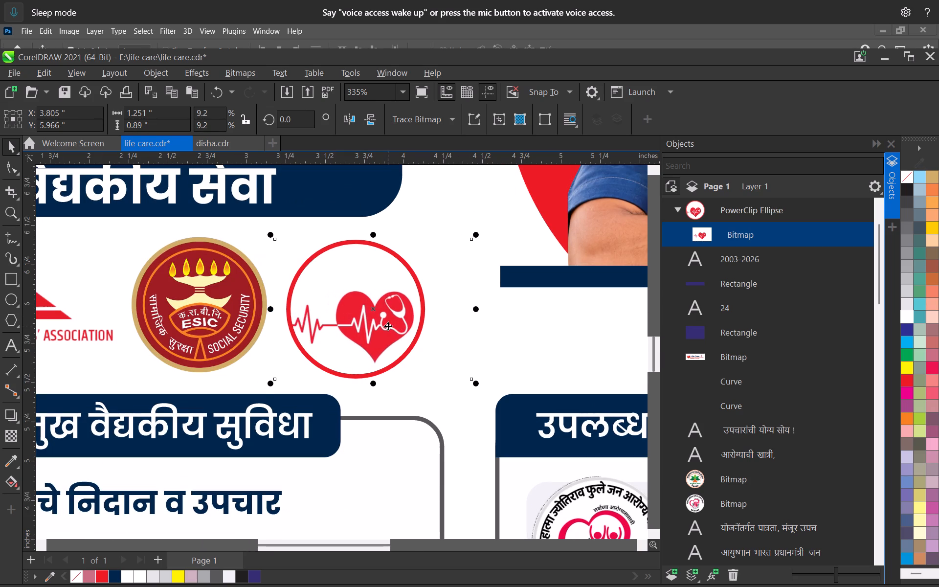
pyautogui.press('Up')
pyautogui.press('Up')
pyautogui.press('Up')
pyautogui.press('Up')
pyautogui.press('Up')
pyautogui.press('Up')
pyautogui.press('Up')
pyautogui.press('Up')
pyautogui.press('Down')
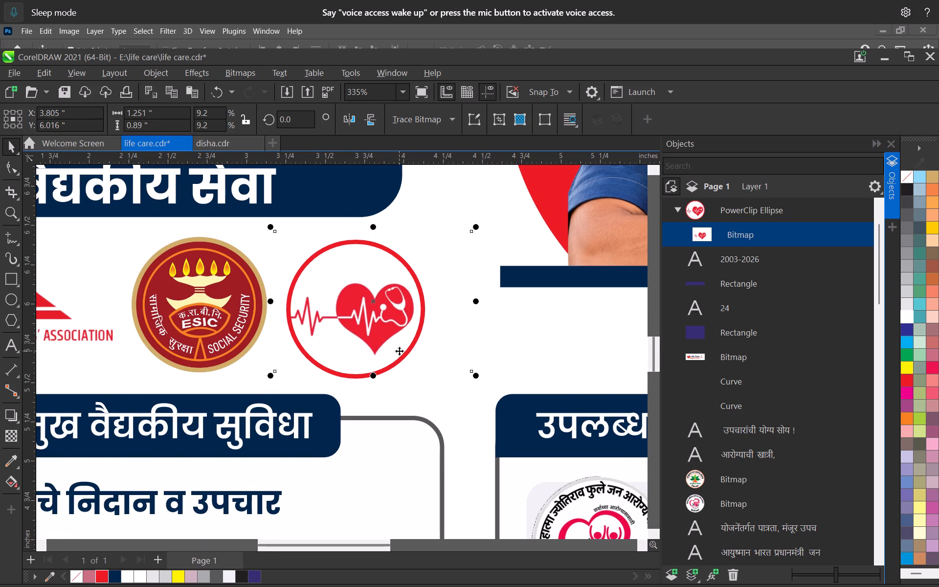
# Enlarge the clipped heart bitmap to about 1.41 × 1.0 inches so it fills more of the circle.
pyautogui.scroll(-6, 399, 351)
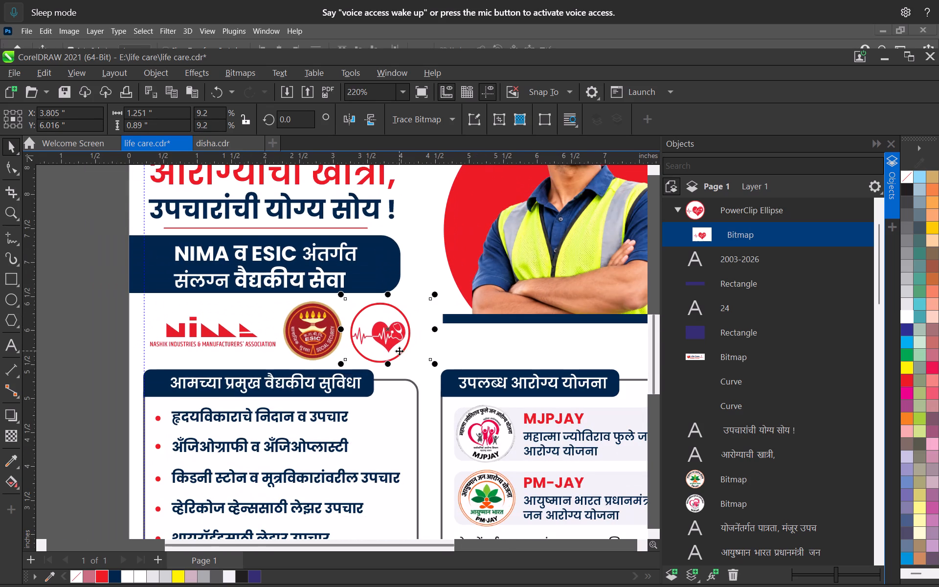
pyautogui.scroll(7, 364, 349)
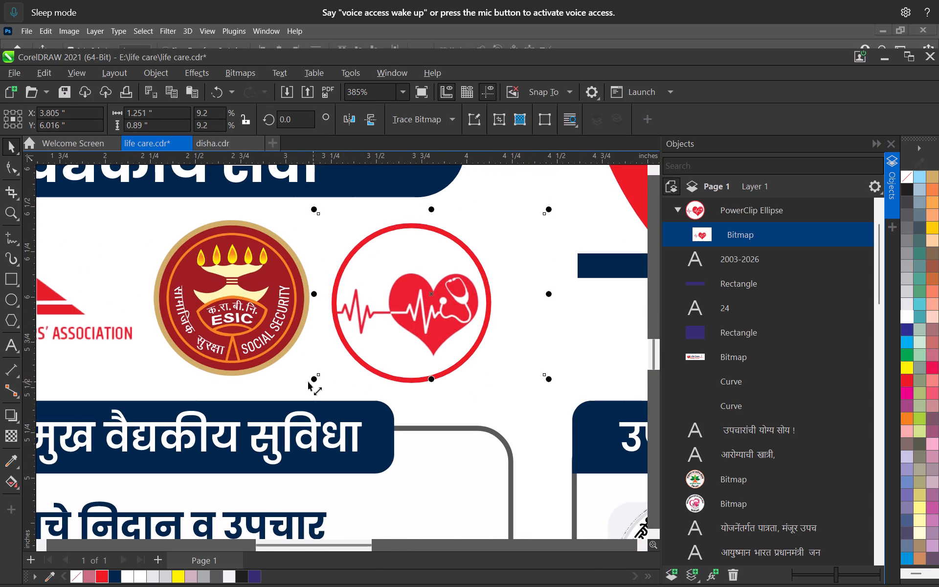
pyautogui.keyDown('shift'); pyautogui.moveTo(314, 378); pyautogui.dragTo(310, 379); pyautogui.keyUp('shift')
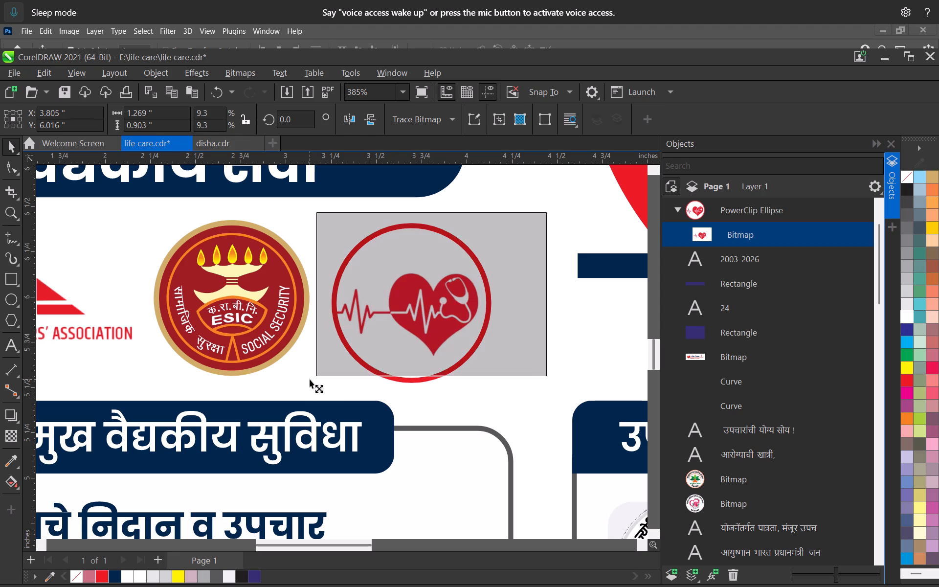
pyautogui.keyDown('shift'); pyautogui.moveTo(310, 379); pyautogui.dragTo(299, 385); pyautogui.keyUp('shift')
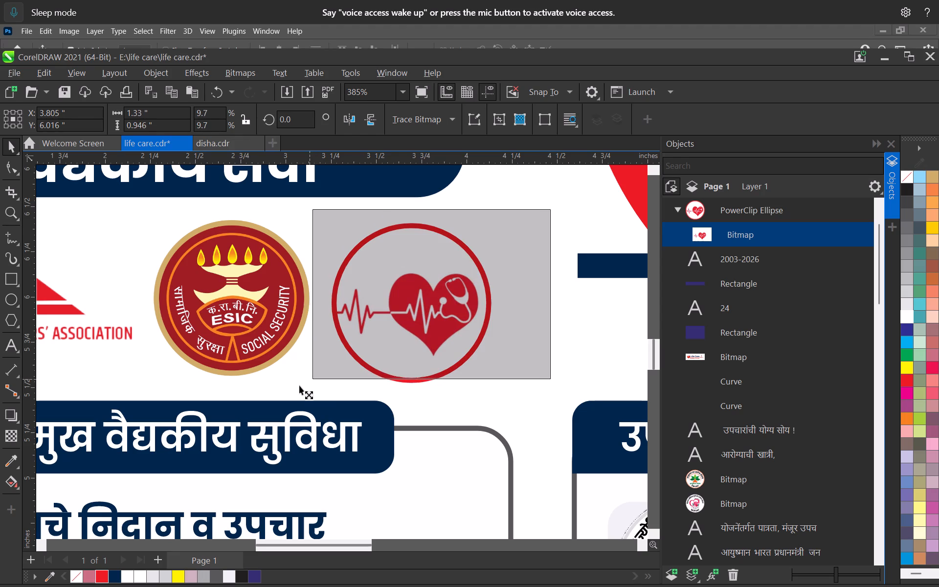
pyautogui.keyDown('shift'); pyautogui.moveTo(299, 385); pyautogui.dragTo(294, 388); pyautogui.keyUp('shift')
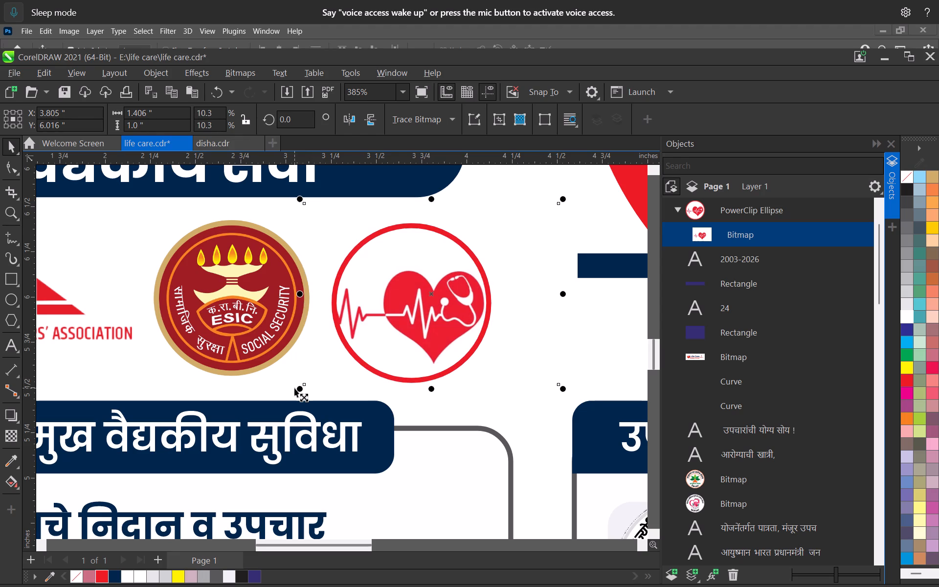
# Nudge the enlarged heart bitmap slightly up and left to centre it within the red circle.
pyautogui.press('Up')
pyautogui.press('Up')
pyautogui.press('Up')
pyautogui.press('Up')
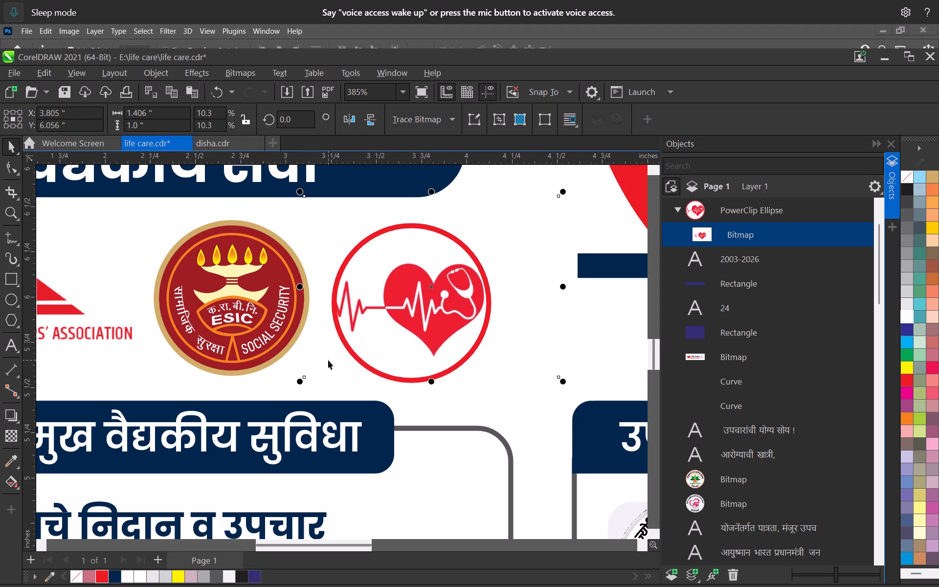
pyautogui.press('Down')
pyautogui.press('Left')
pyautogui.press('Left')
pyautogui.click(579, 333)
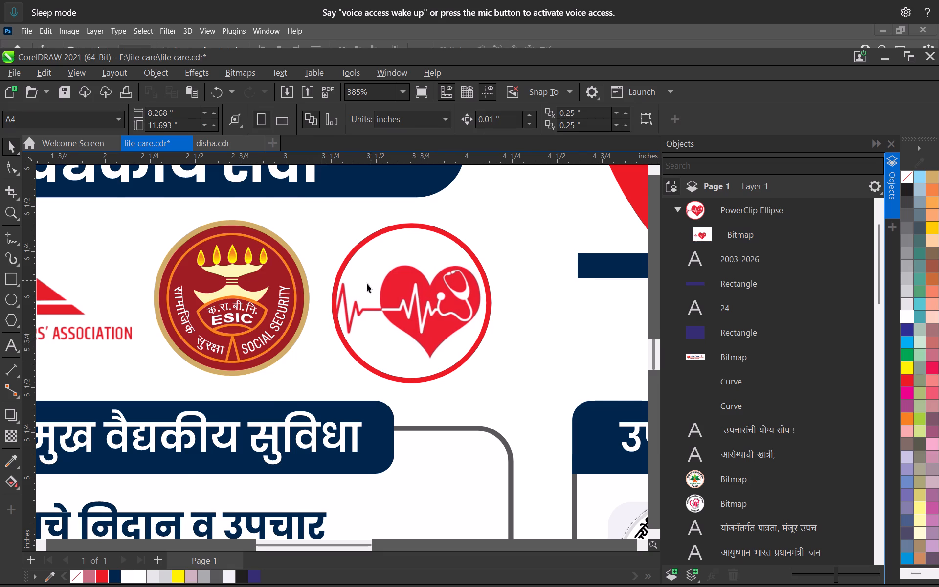
# Scale the PowerClip circle with its heart picture down to about 0.80 inches, close to the ESIC seal's size.
pyautogui.scroll(-2, 367, 283)
pyautogui.click(357, 338)
pyautogui.scroll(4, 402, 322)
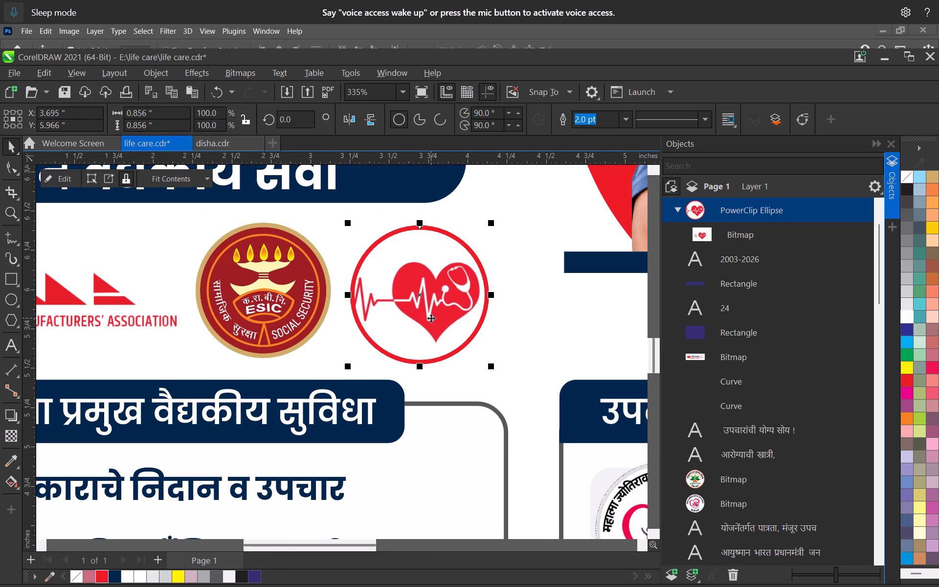
pyautogui.keyDown('ctrl'); pyautogui.click(736, 233); pyautogui.keyUp('ctrl')
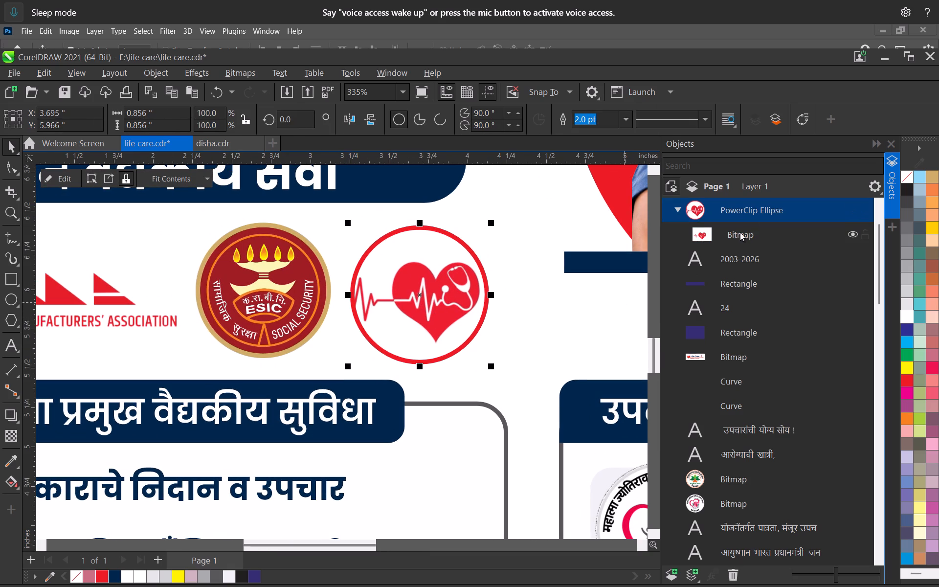
pyautogui.keyDown('shift'); pyautogui.click(742, 230); pyautogui.keyUp('shift')
pyautogui.moveTo(493, 367); pyautogui.dragTo(490, 365)
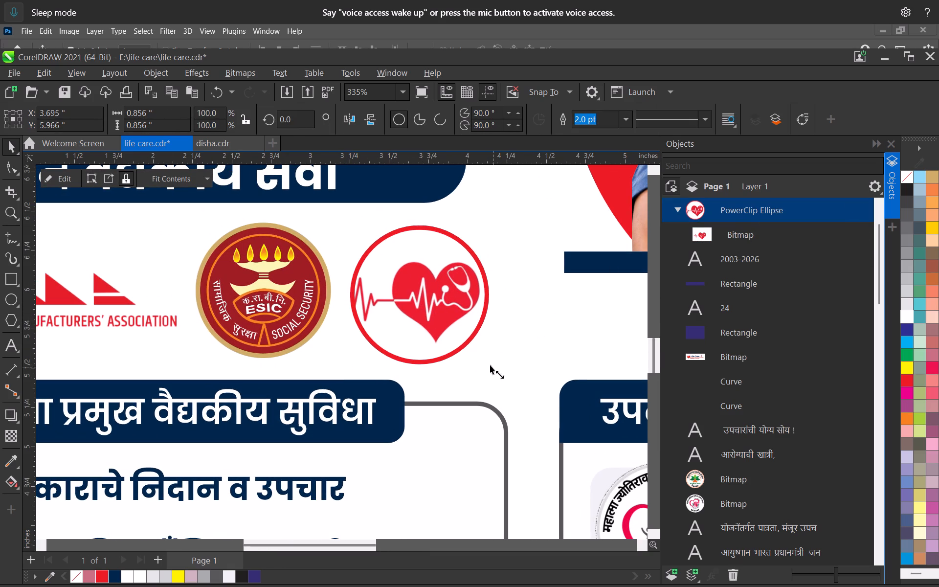
pyautogui.moveTo(490, 365); pyautogui.dragTo(485, 359)
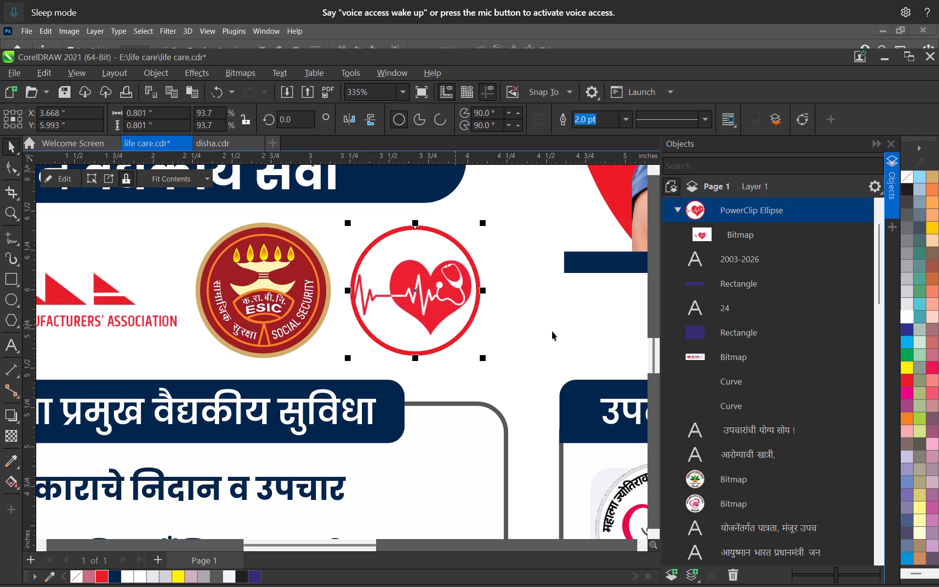
pyautogui.click(553, 332)
# Save the life care flyer with the finished heart badge.
pyautogui.scroll(-14, 454, 297)
pyautogui.moveTo(474, 306); pyautogui.dragTo(326, 383, button='middle')
pyautogui.click(514, 311)
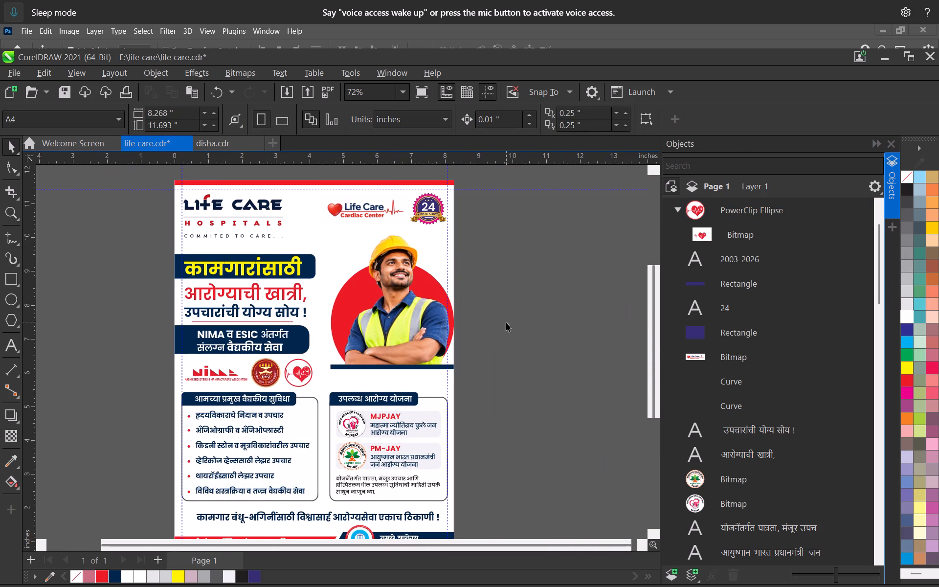
pyautogui.hotkey('ctrl', 's')
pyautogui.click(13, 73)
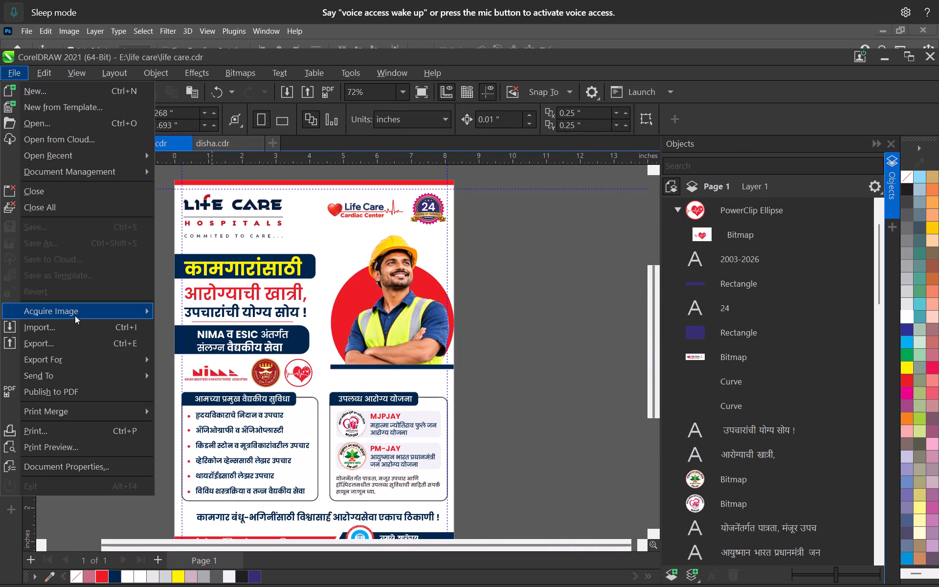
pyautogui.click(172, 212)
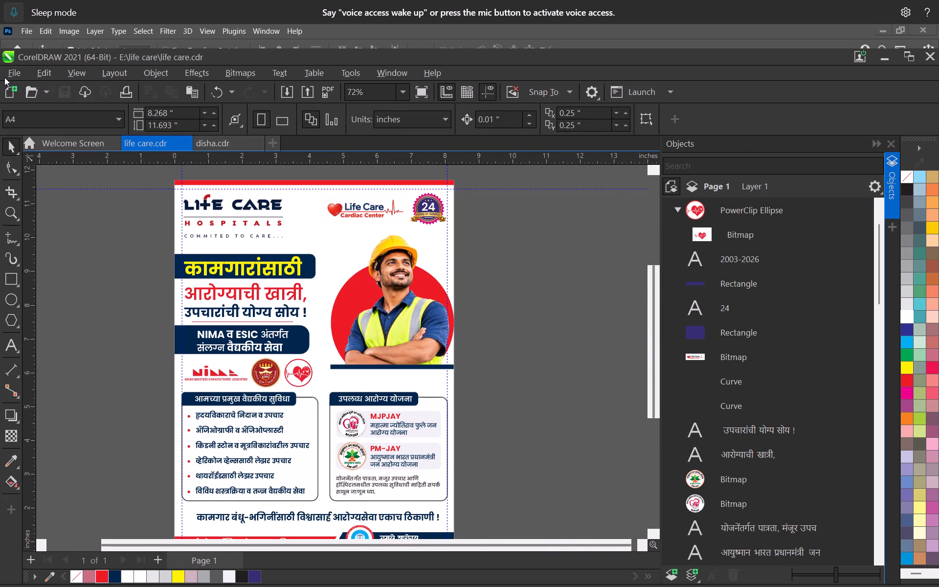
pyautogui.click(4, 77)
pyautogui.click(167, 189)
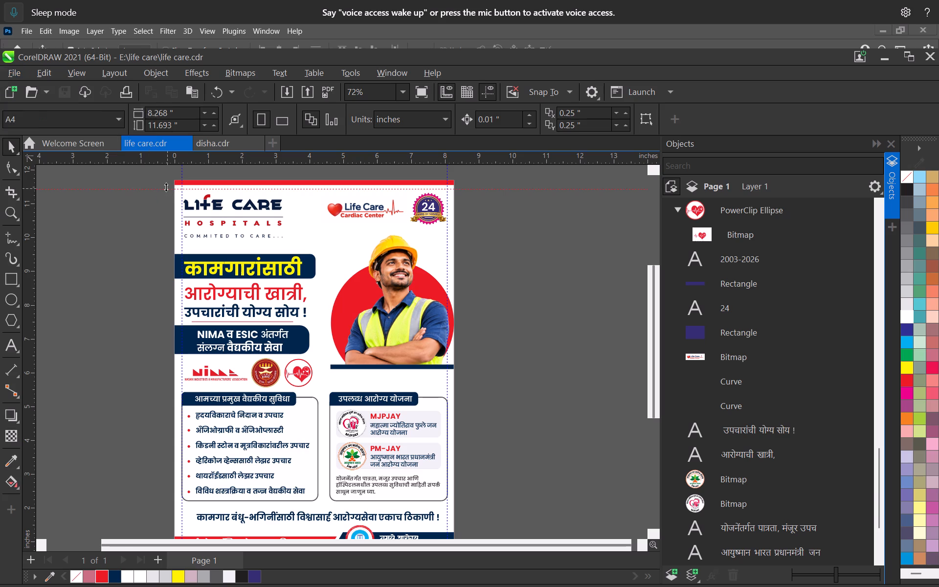
# Start saving a copy in PDF format and permanently delete the old life care PDF from the life care folder.
pyautogui.click(12, 76)
pyautogui.click(89, 244)
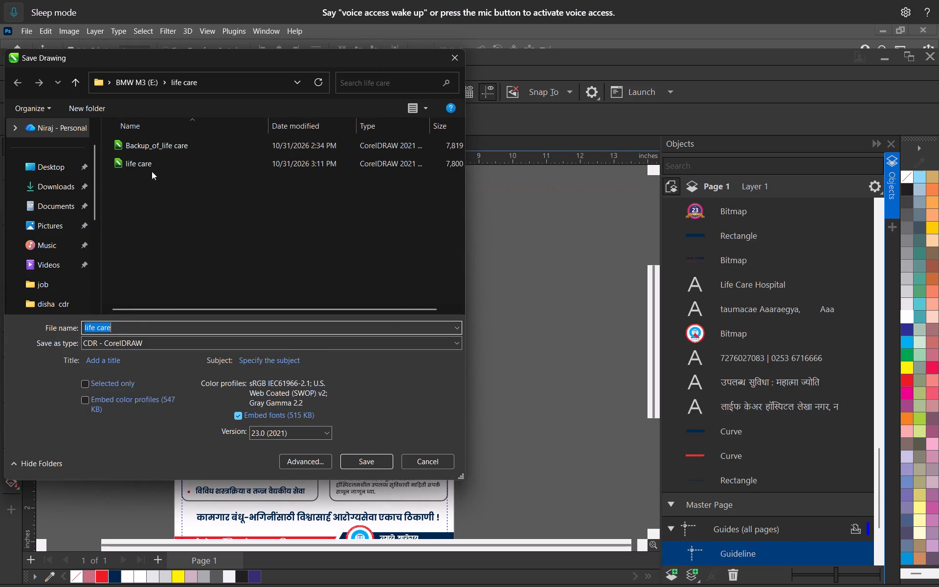
pyautogui.click(156, 346)
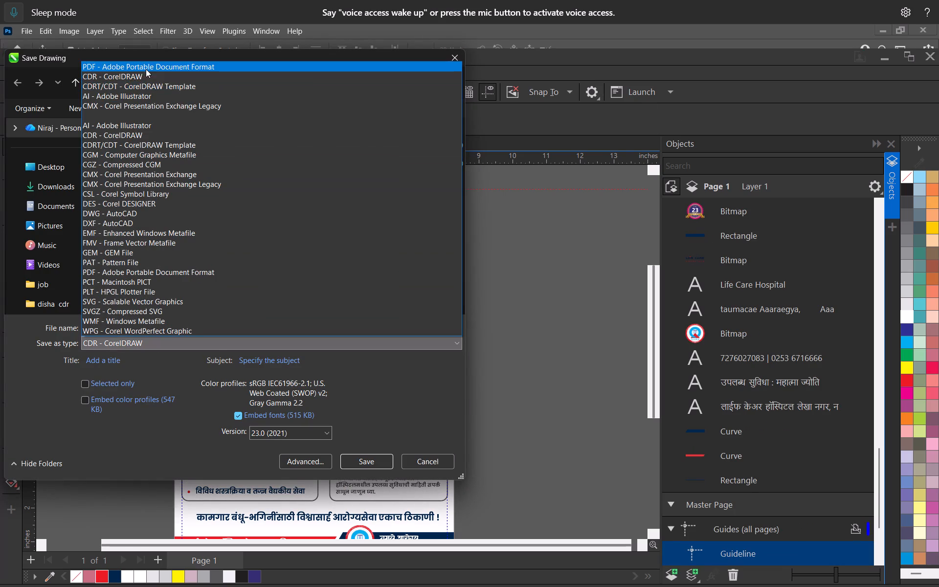
pyautogui.click(145, 66)
pyautogui.click(159, 165)
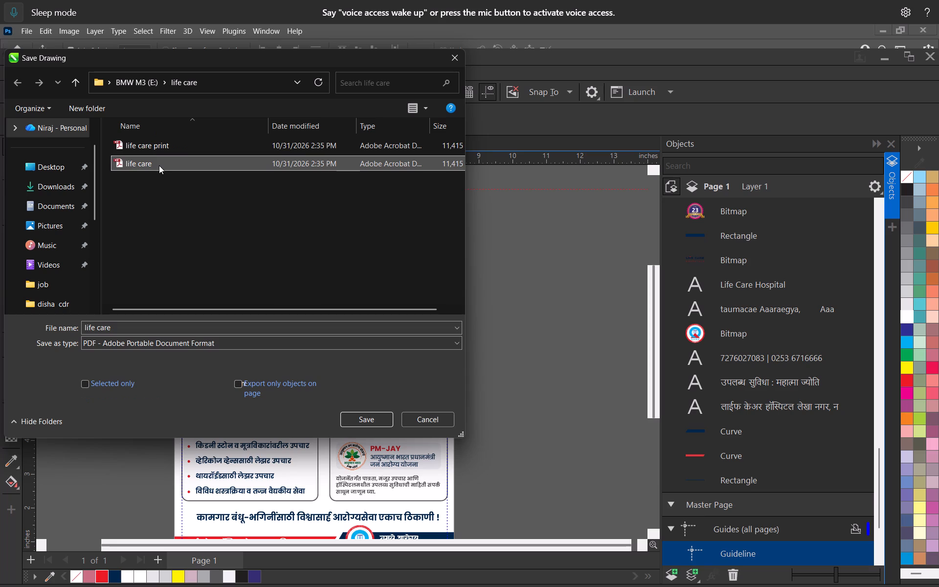
pyautogui.press('Delete')
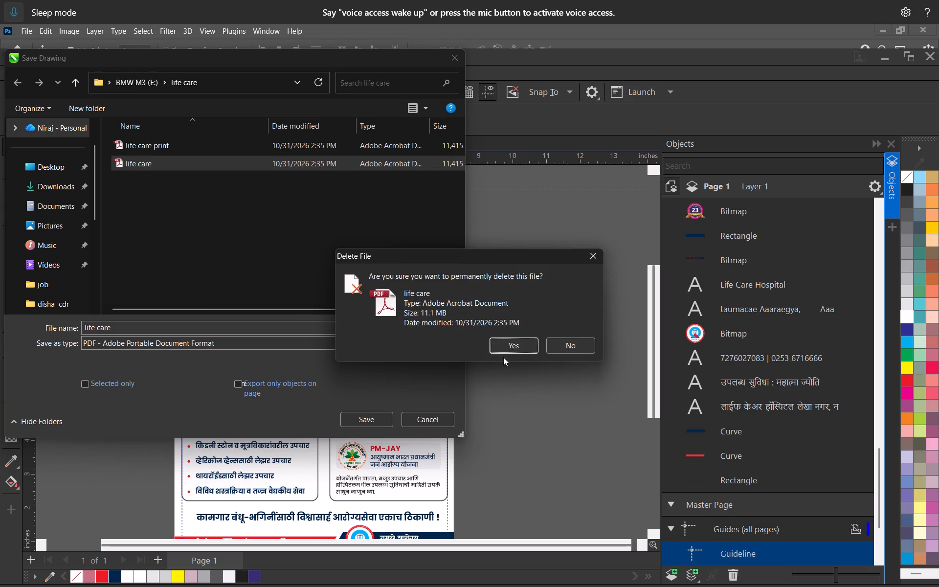
pyautogui.click(505, 348)
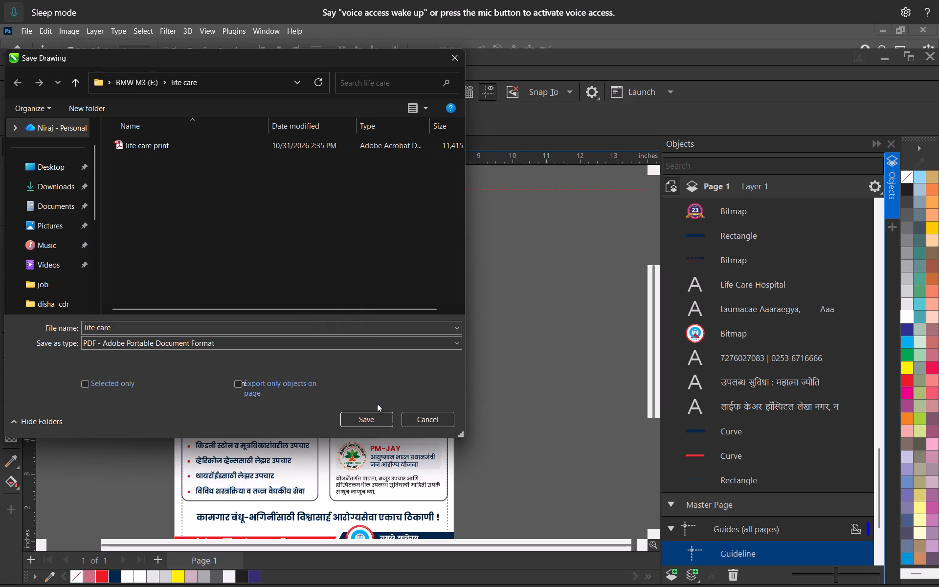
# Save the flyer as a PDF named life care in the life care folder, replacing any existing file.
pyautogui.click(380, 418)
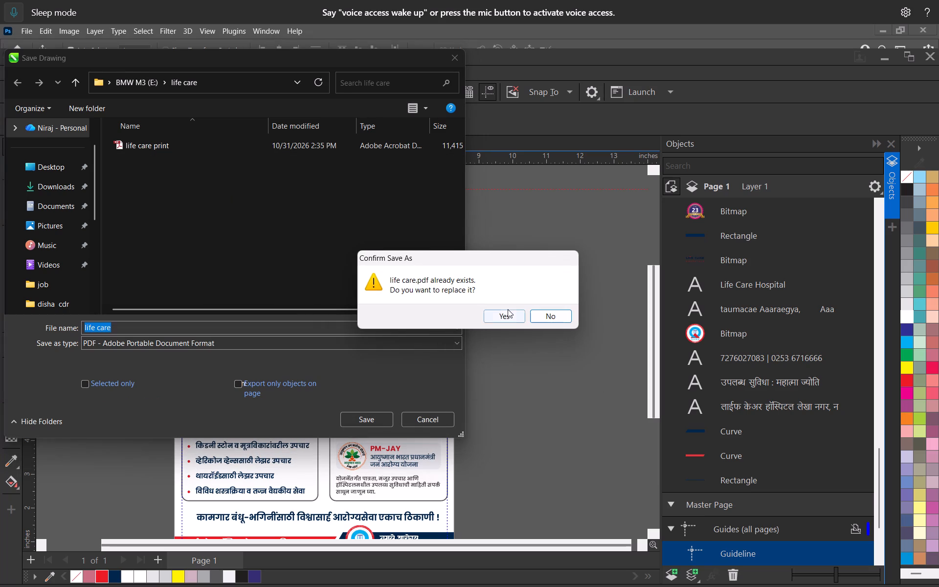
pyautogui.click(503, 316)
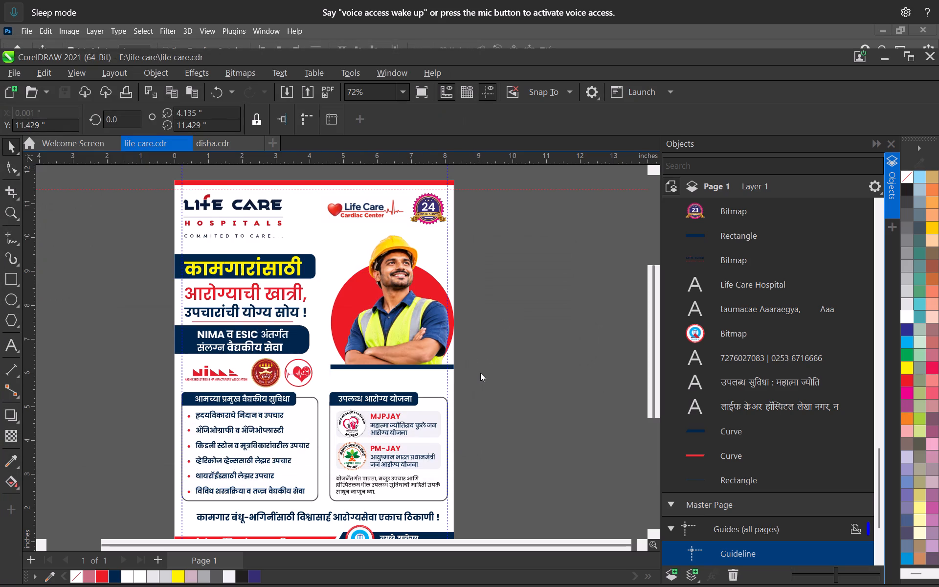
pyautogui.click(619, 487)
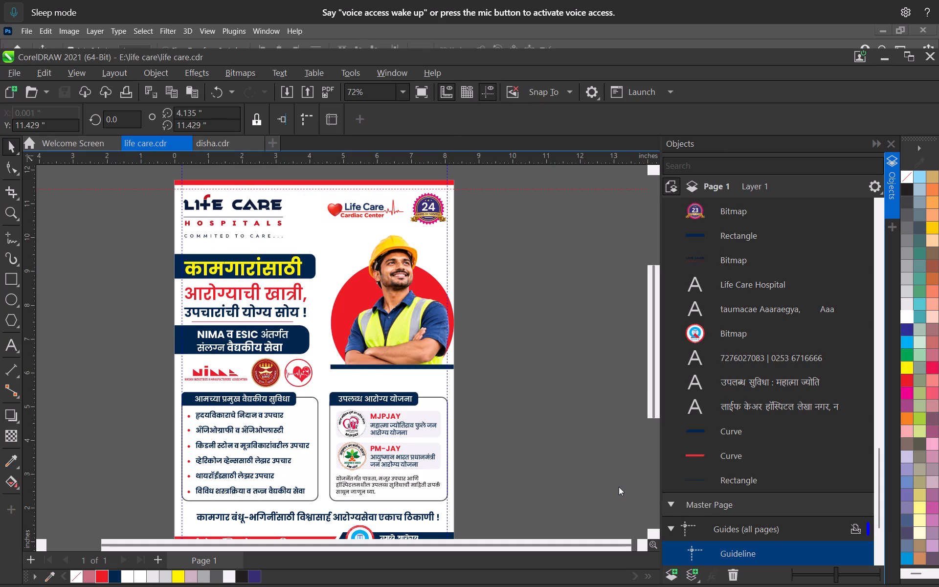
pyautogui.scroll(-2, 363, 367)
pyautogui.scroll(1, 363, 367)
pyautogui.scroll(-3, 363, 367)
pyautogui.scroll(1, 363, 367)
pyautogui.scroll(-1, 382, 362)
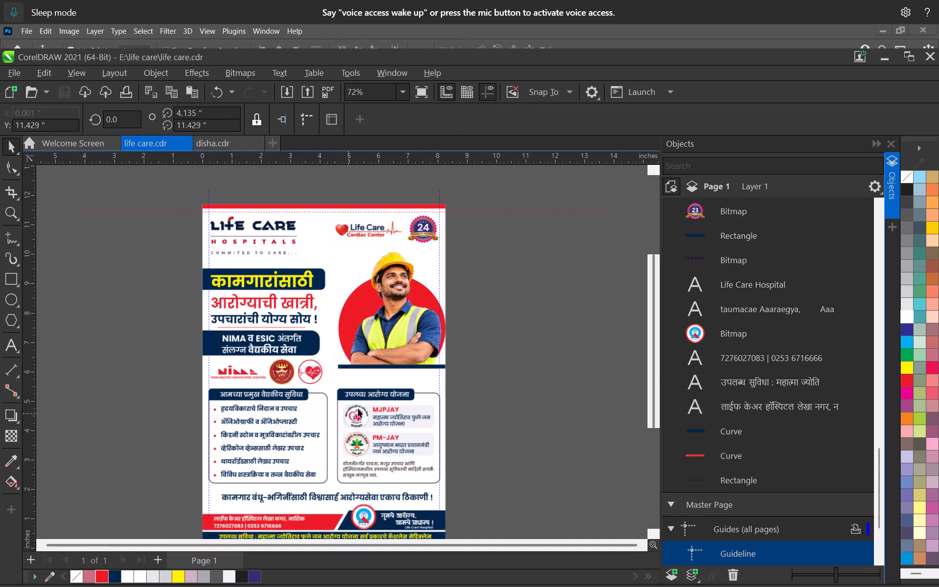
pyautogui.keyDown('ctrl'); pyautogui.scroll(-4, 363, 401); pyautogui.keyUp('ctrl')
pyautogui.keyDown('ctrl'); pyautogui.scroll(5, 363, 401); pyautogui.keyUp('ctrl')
# Save the life care CorelDRAW document.
pyautogui.hotkey('ctrl', 's')
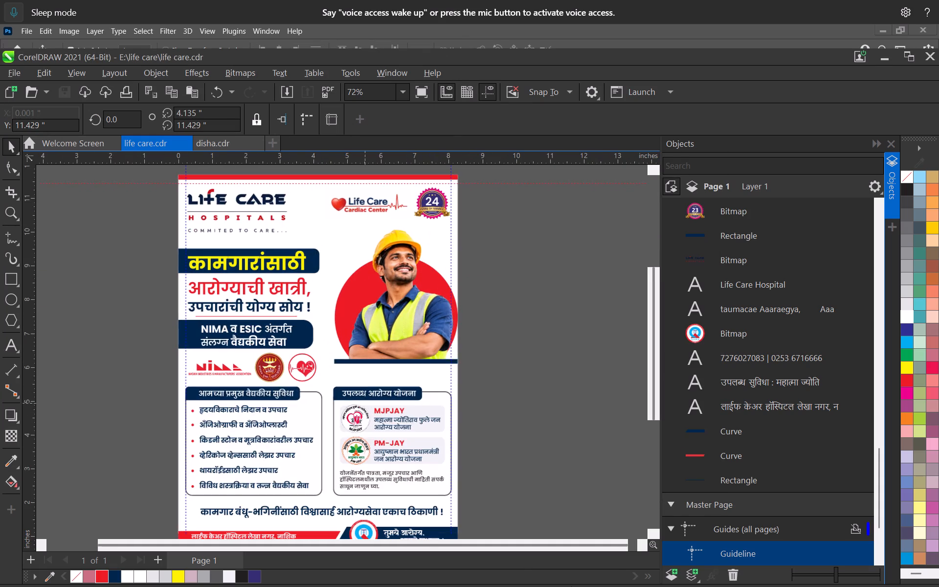
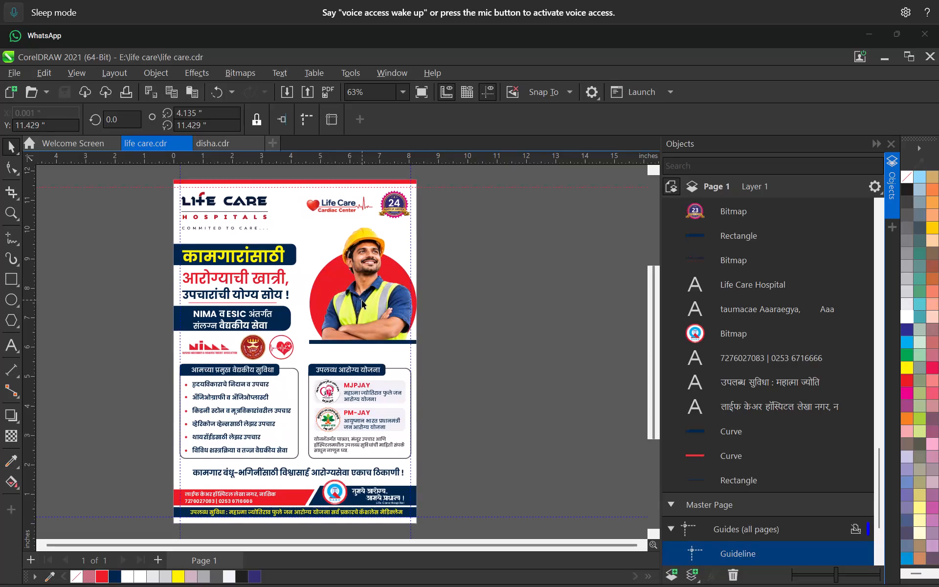
# Save the life care CorelDRAW document again.
pyautogui.scroll(-2, 374, 290)
pyautogui.scroll(1, 374, 290)
pyautogui.hotkey('ctrl', 's')
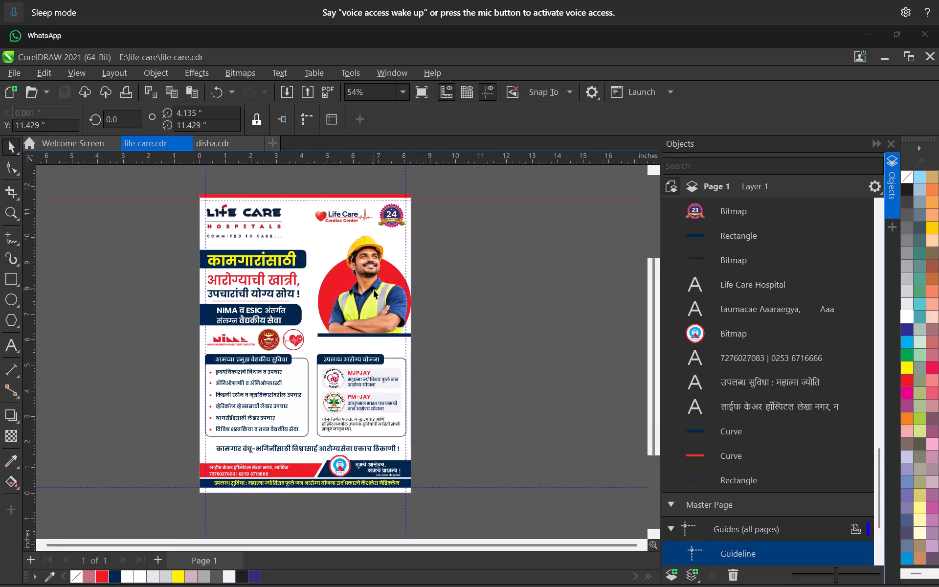
pyautogui.scroll(-1, 429, 347)
pyautogui.scroll(5, 332, 334)
pyautogui.scroll(-4, 287, 330)
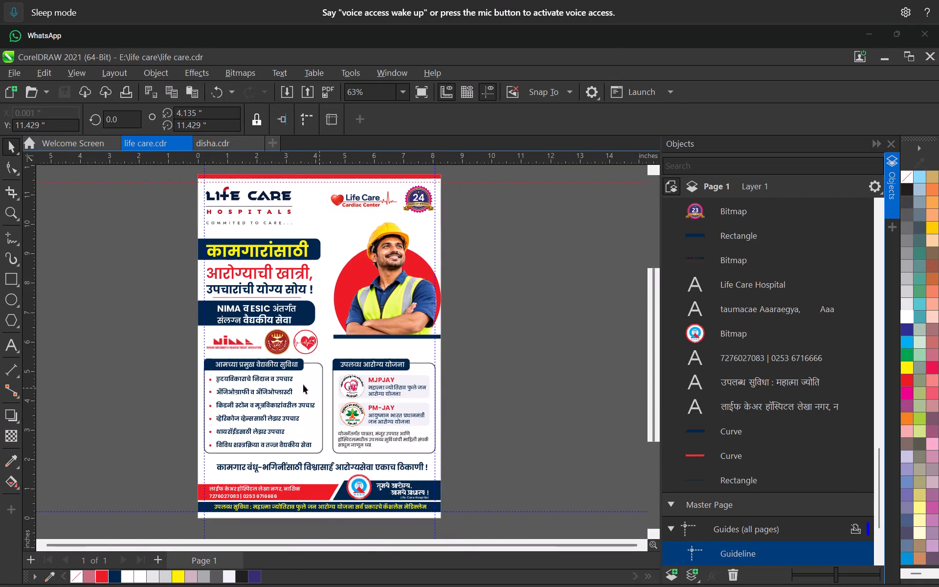
pyautogui.hotkey('ctrl', 's')
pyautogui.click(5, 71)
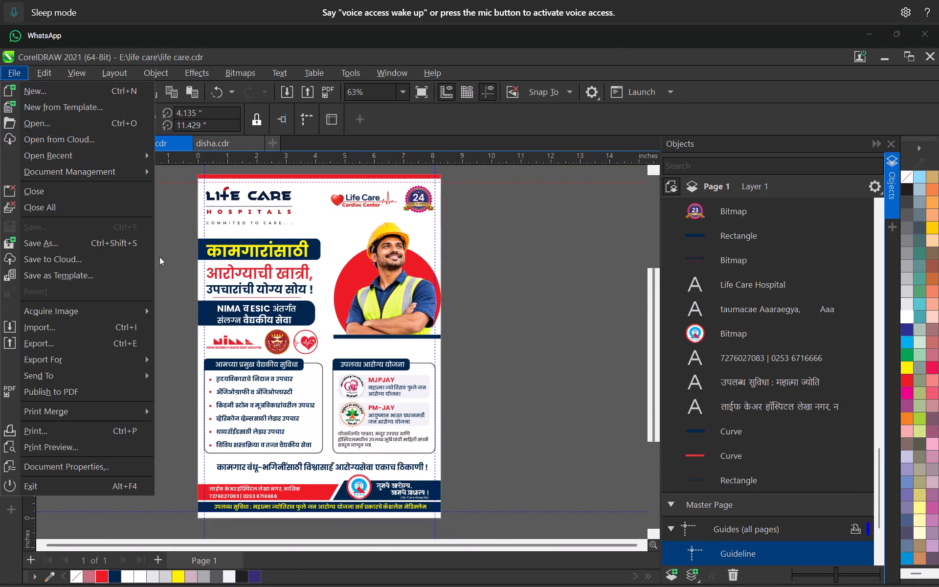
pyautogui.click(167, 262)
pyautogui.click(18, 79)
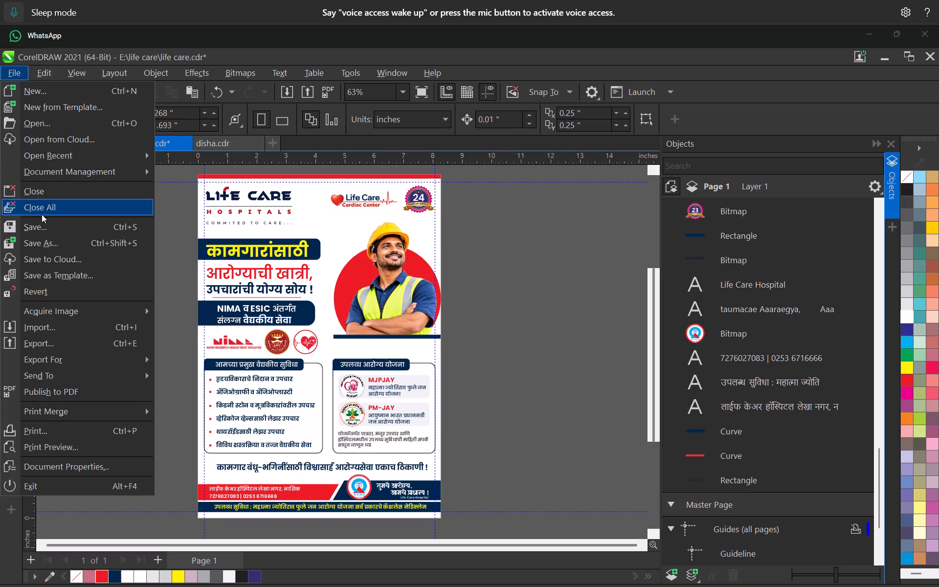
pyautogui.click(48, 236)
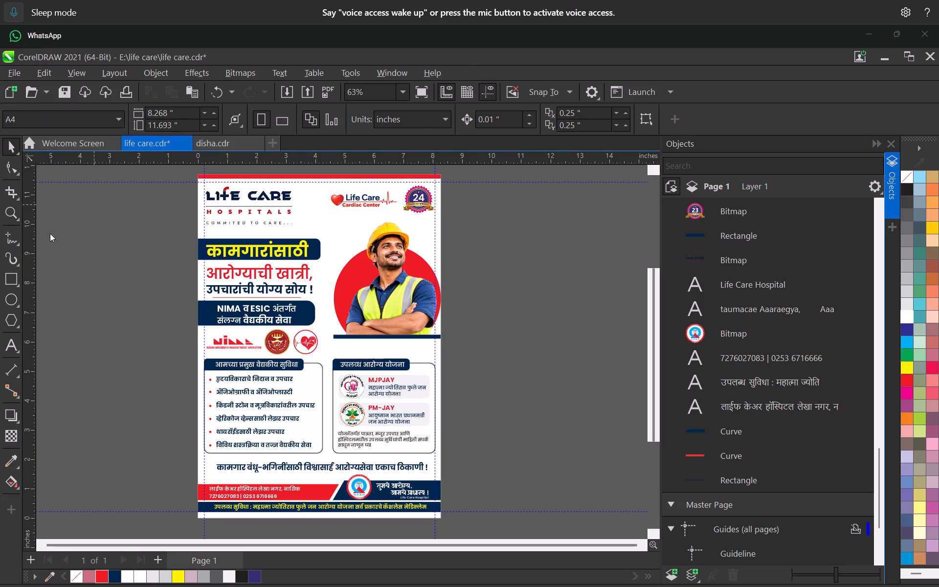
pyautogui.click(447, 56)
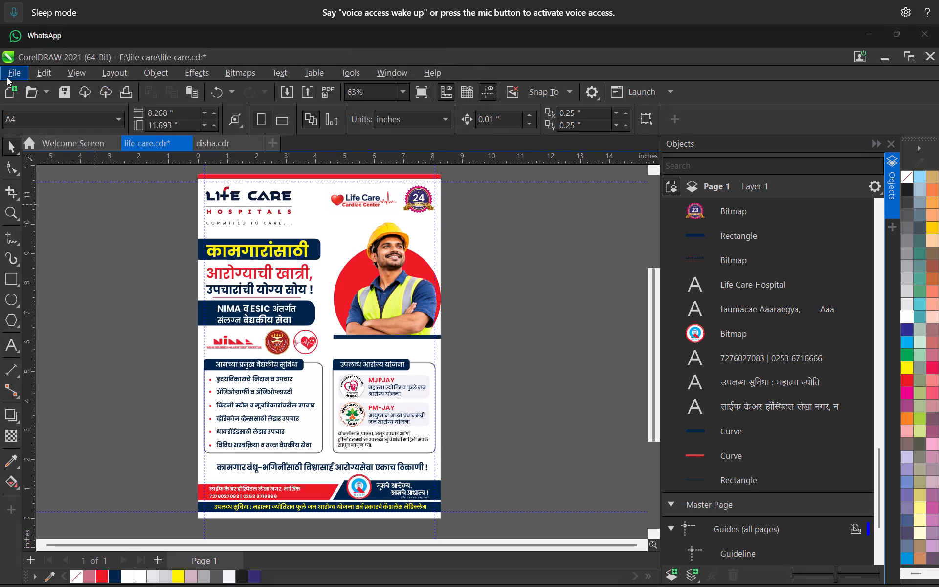
# Start publishing the flyer to PDF and permanently delete the old life care print PDF from the life care folder.
pyautogui.click(7, 77)
pyautogui.click(61, 385)
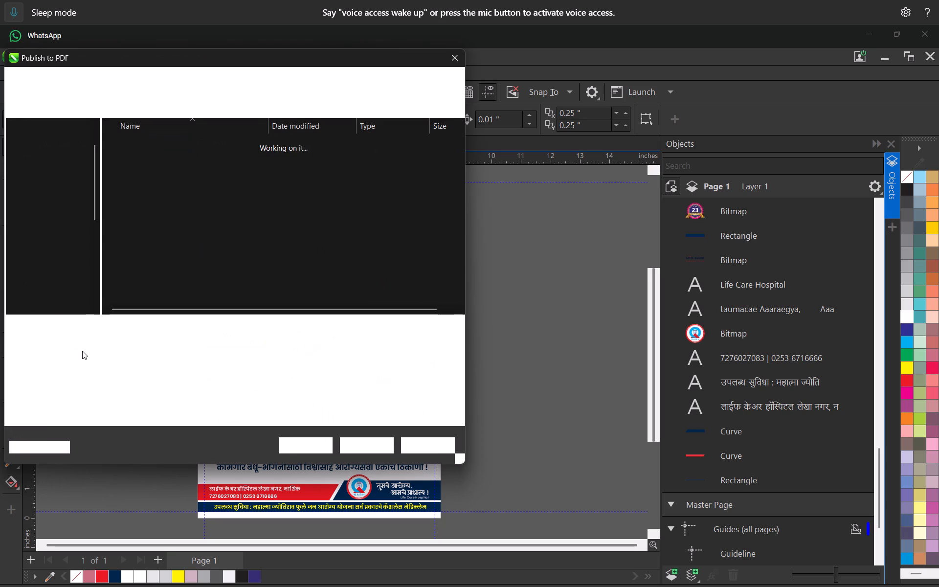
pyautogui.click(158, 146)
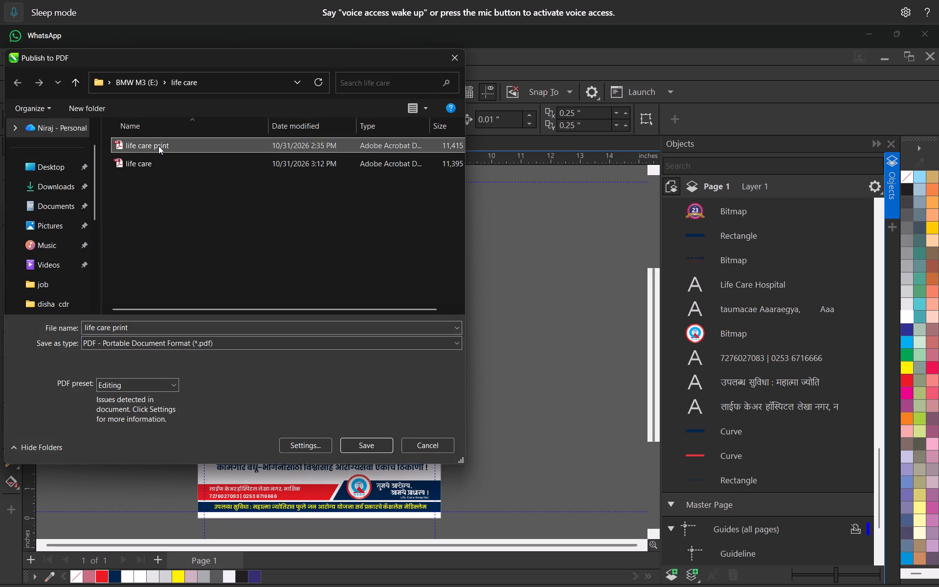
pyautogui.press('Delete')
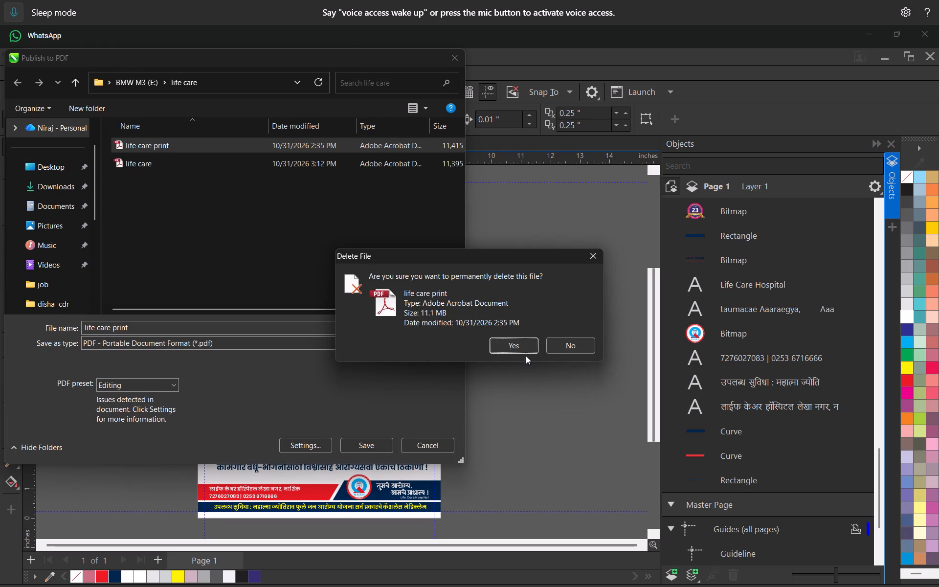
pyautogui.click(513, 347)
# Publish the flyer as a PDF named life care print in the life care folder, replacing any existing file.
pyautogui.click(362, 445)
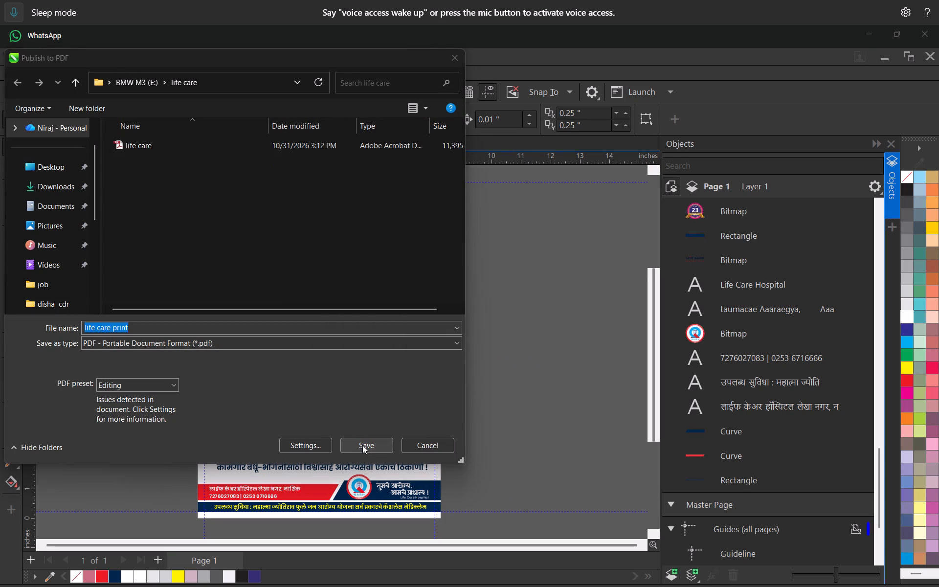
pyautogui.click(508, 316)
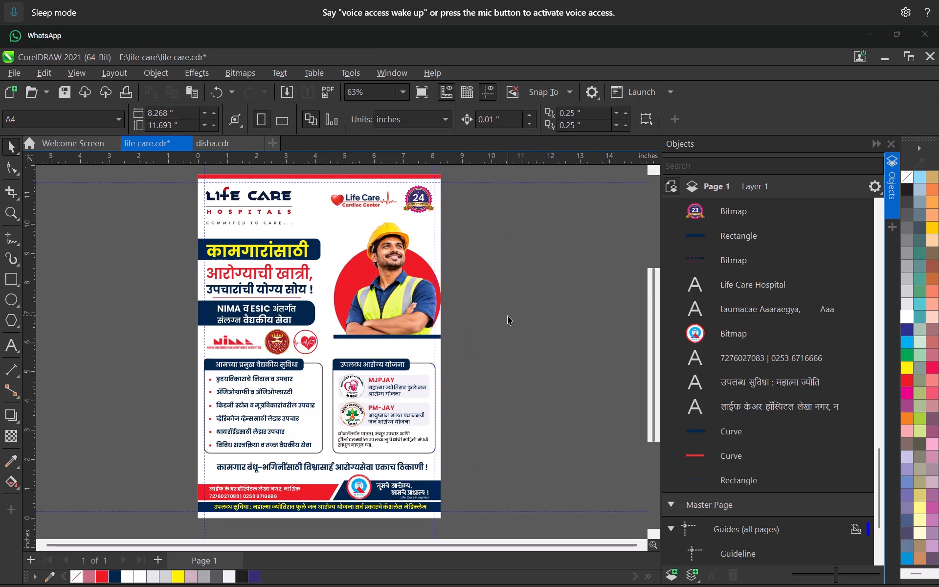
# Save the life care CorelDRAW document after publishing the print PDF.
pyautogui.scroll(-5, 508, 316)
pyautogui.scroll(4, 508, 316)
pyautogui.hotkey('ctrl', 's')
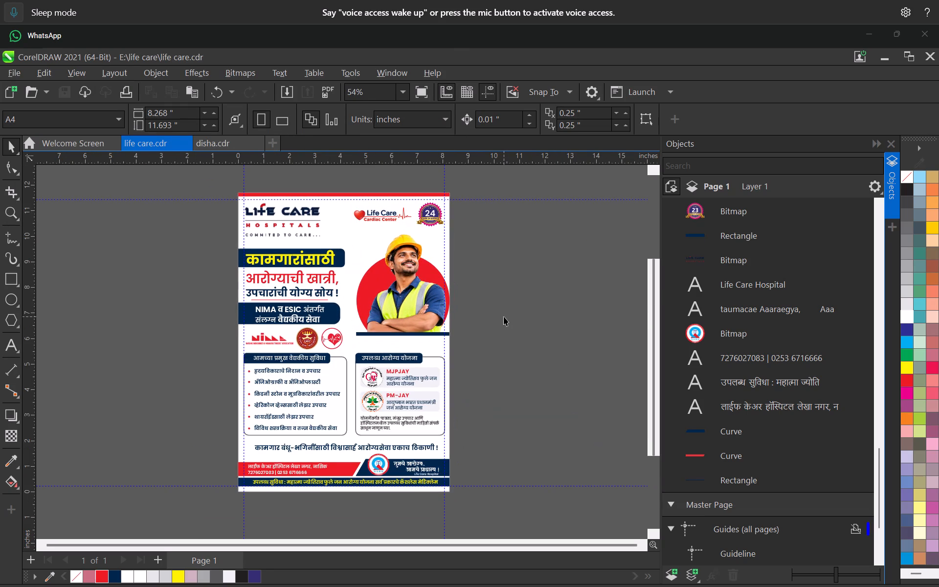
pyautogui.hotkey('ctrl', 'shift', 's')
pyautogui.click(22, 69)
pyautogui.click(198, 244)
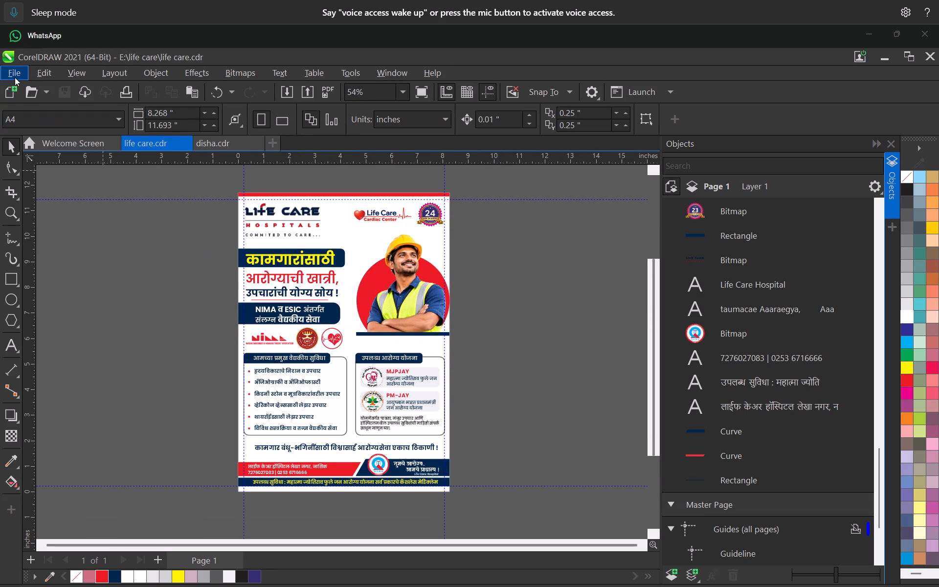
# Start saving the drawing under a chosen name and permanently delete the old life care CorelDRAW file from the life care folder.
pyautogui.click(13, 79)
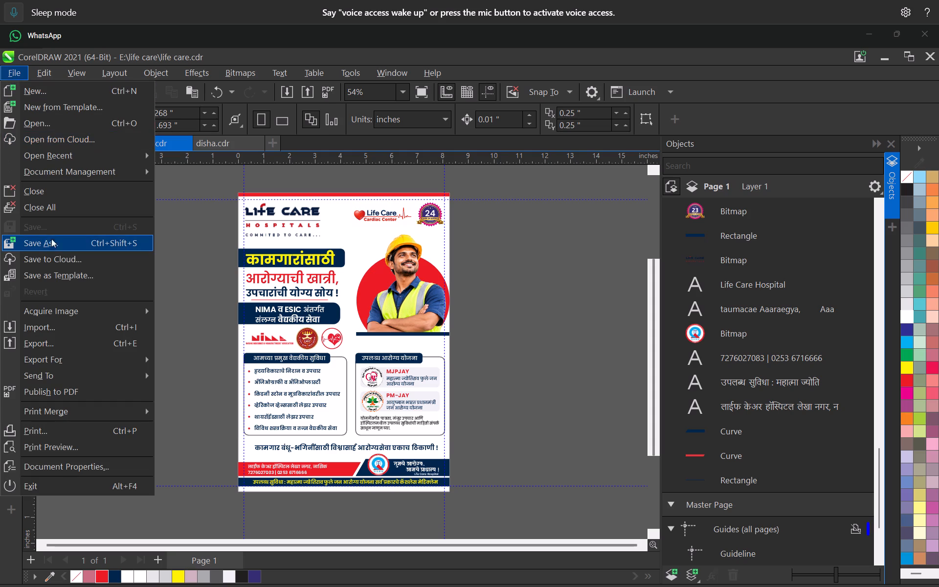
pyautogui.click(55, 245)
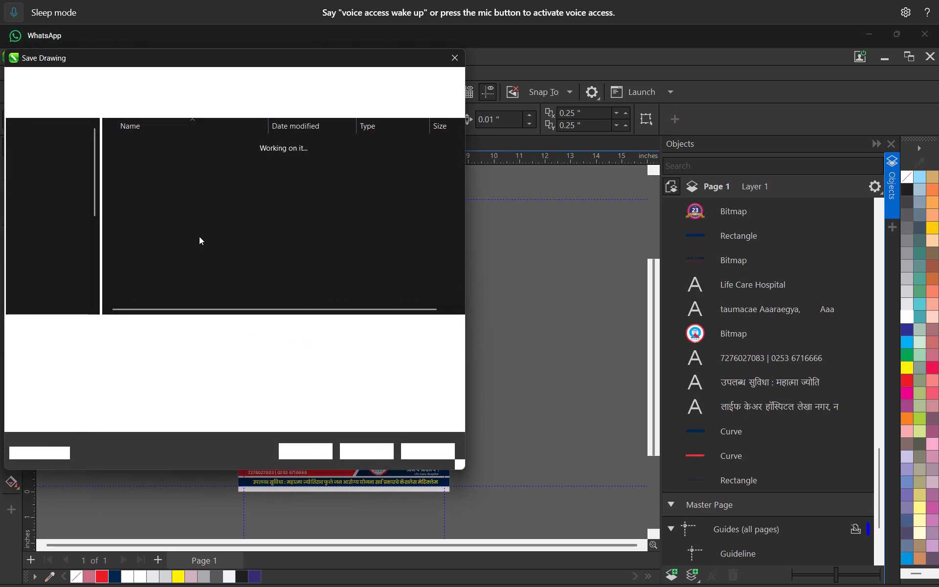
pyautogui.click(143, 164)
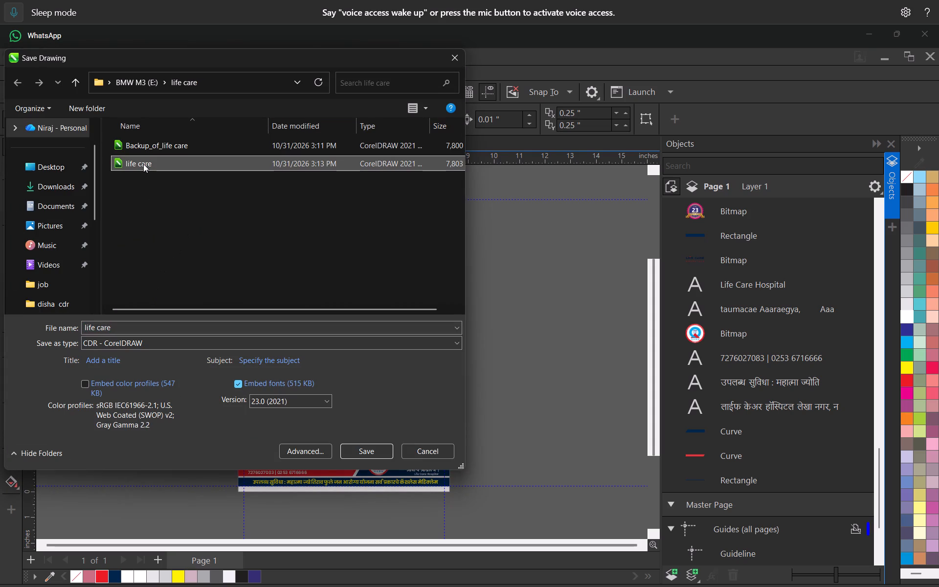
pyautogui.press('Delete')
pyautogui.press('Return')
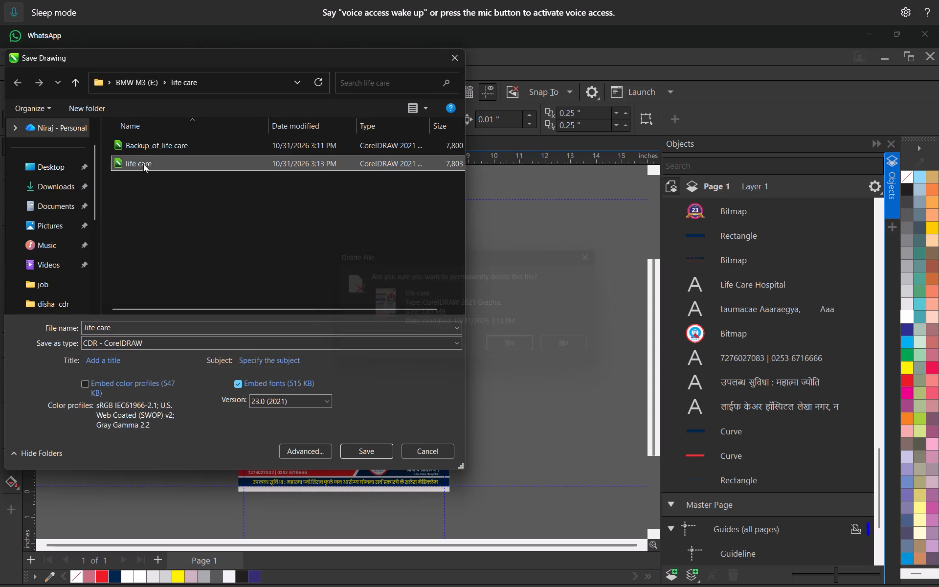
# Save the drawing in CDR format as life care in the life care folder, replacing any existing file.
pyautogui.click(374, 452)
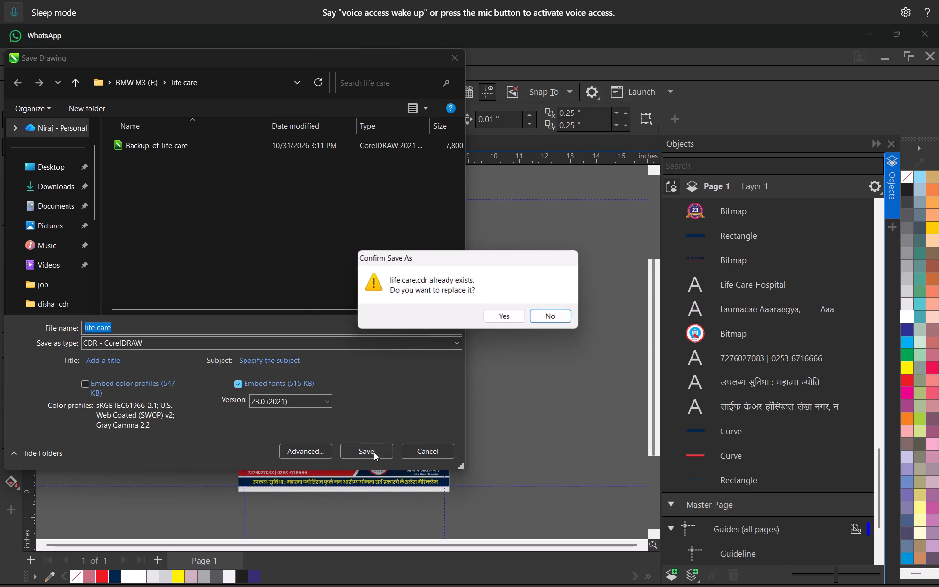
pyautogui.click(497, 319)
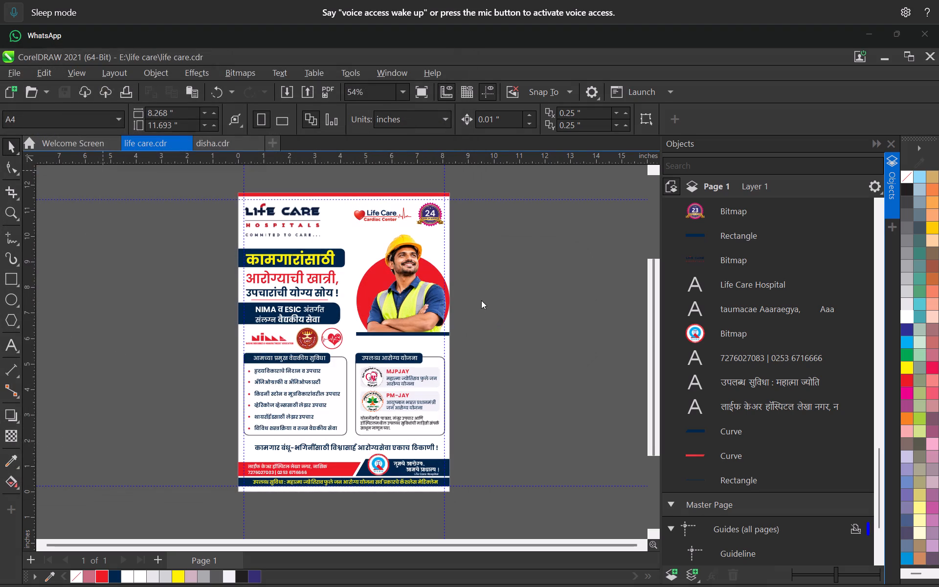
# Save the life care document once more and check the flyer page.
pyautogui.scroll(-3, 481, 300)
pyautogui.scroll(3, 481, 300)
pyautogui.hotkey('ctrl', 's')
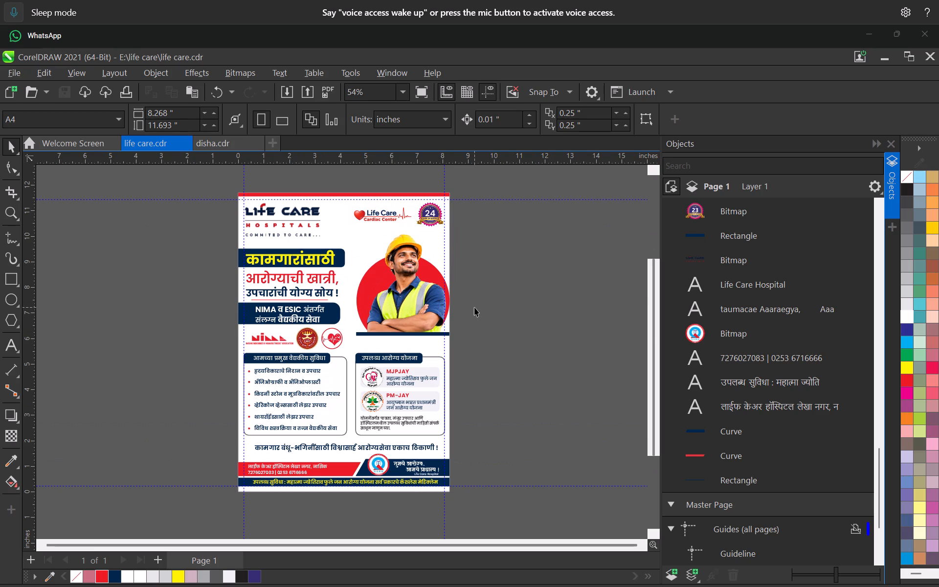
pyautogui.scroll(4, 312, 360)
pyautogui.scroll(-4, 313, 342)
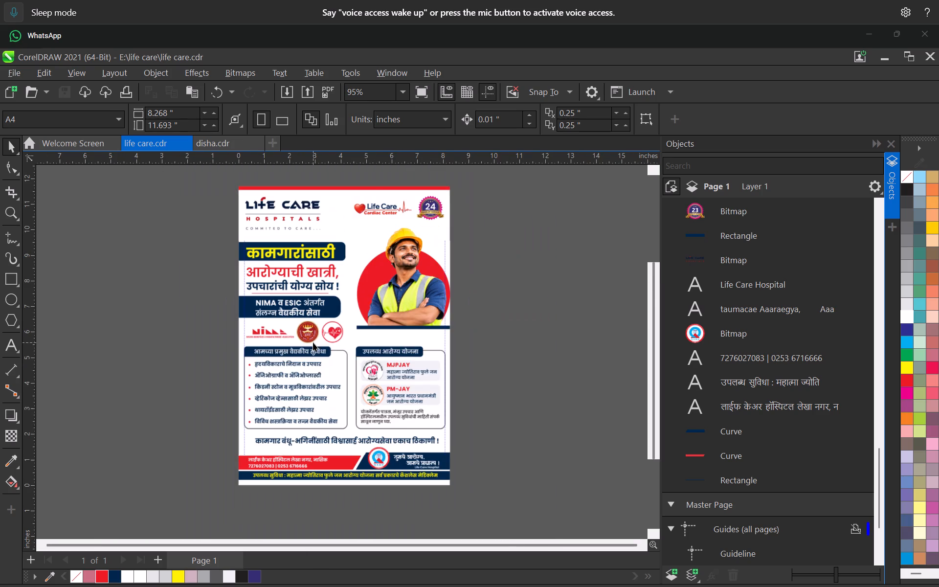
# Show the hidden background apps in the system tray to reach WhatsApp.
pyautogui.click(717, 570)
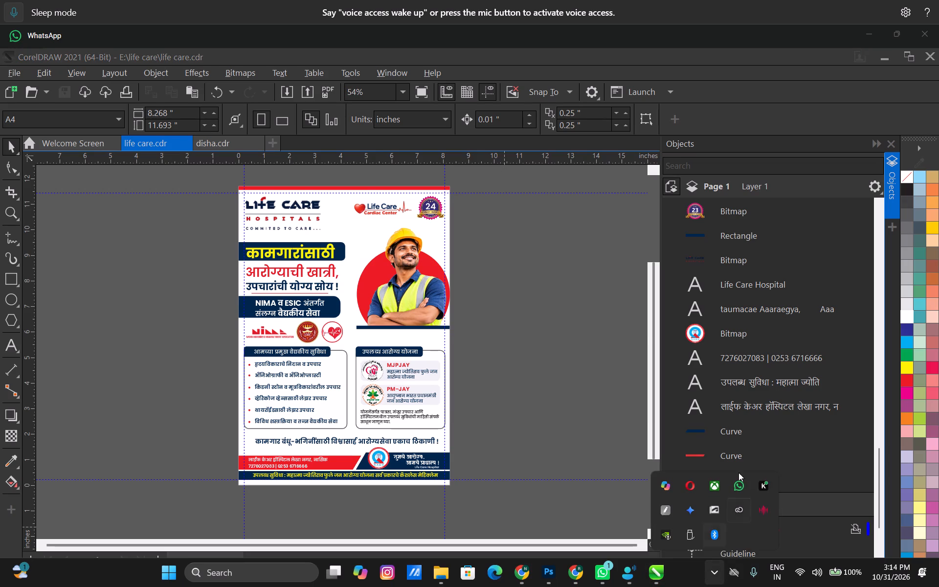
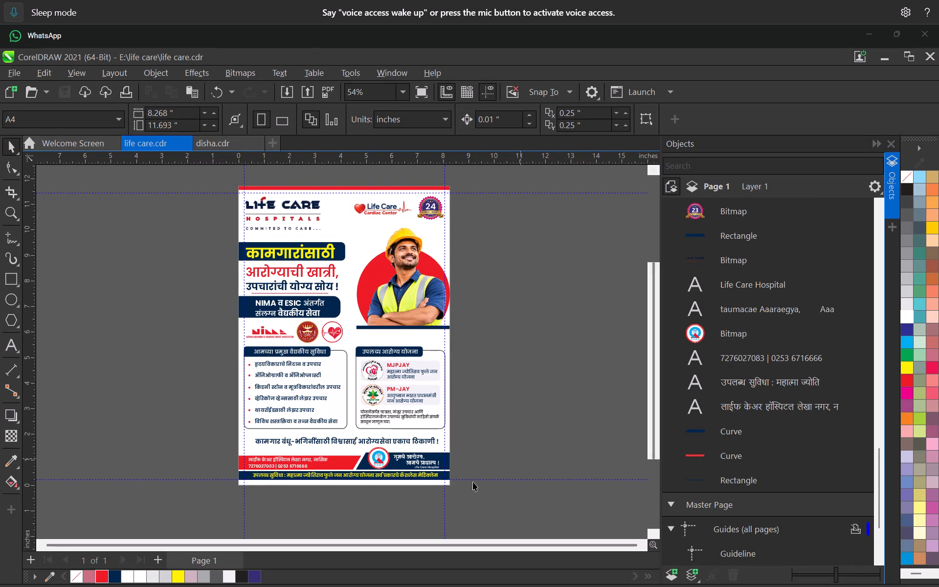
# Examine the flyer's header and upper layout, and select the Life Care Cardiac Center logo for inspection.
pyautogui.scroll(6, 394, 215)
pyautogui.moveTo(323, 237); pyautogui.dragTo(464, 332, button='middle')
pyautogui.scroll(2, 458, 312)
pyautogui.scroll(-2, 459, 308)
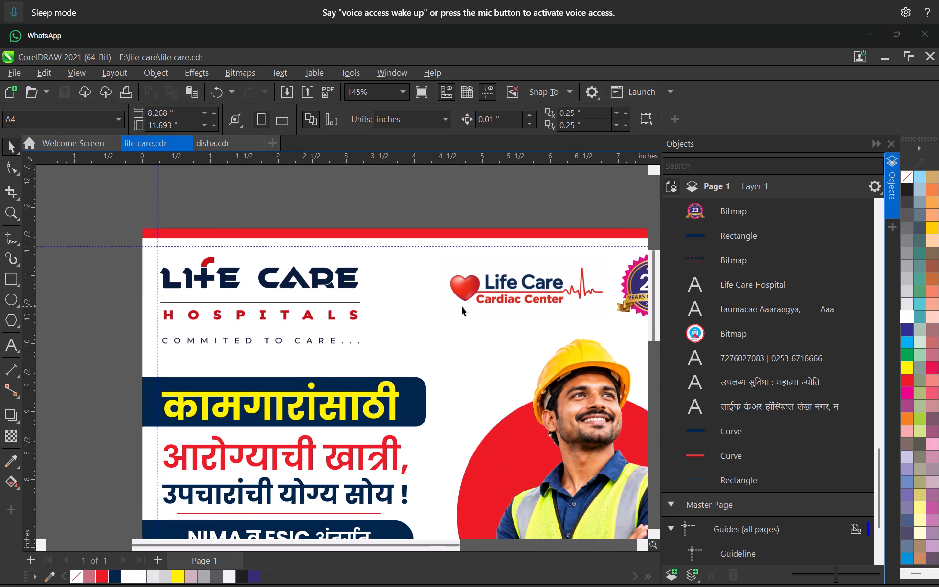
pyautogui.scroll(-4, 462, 306)
pyautogui.moveTo(462, 314); pyautogui.dragTo(413, 257, button='middle')
pyautogui.moveTo(422, 298); pyautogui.dragTo(412, 268, button='middle')
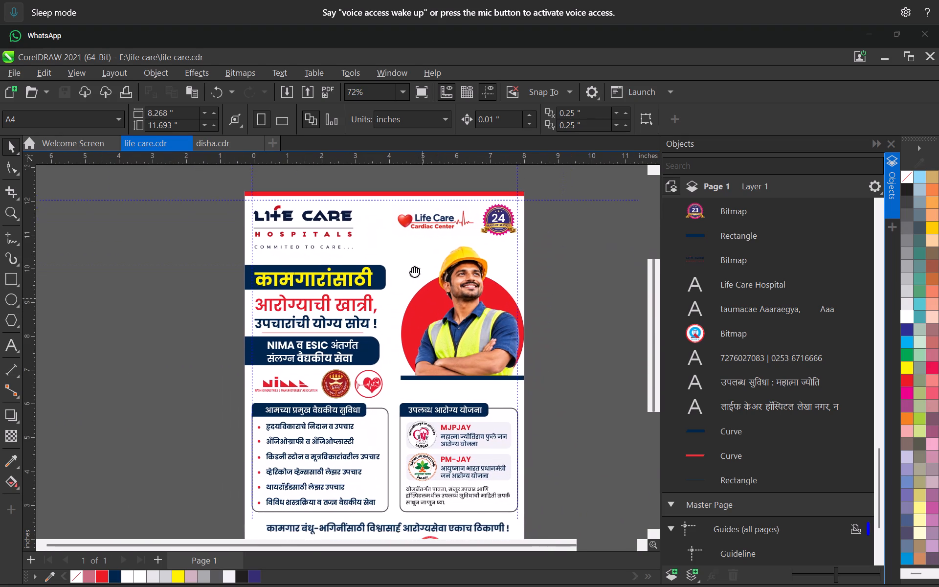
pyautogui.moveTo(412, 268); pyautogui.dragTo(412, 262, button='middle')
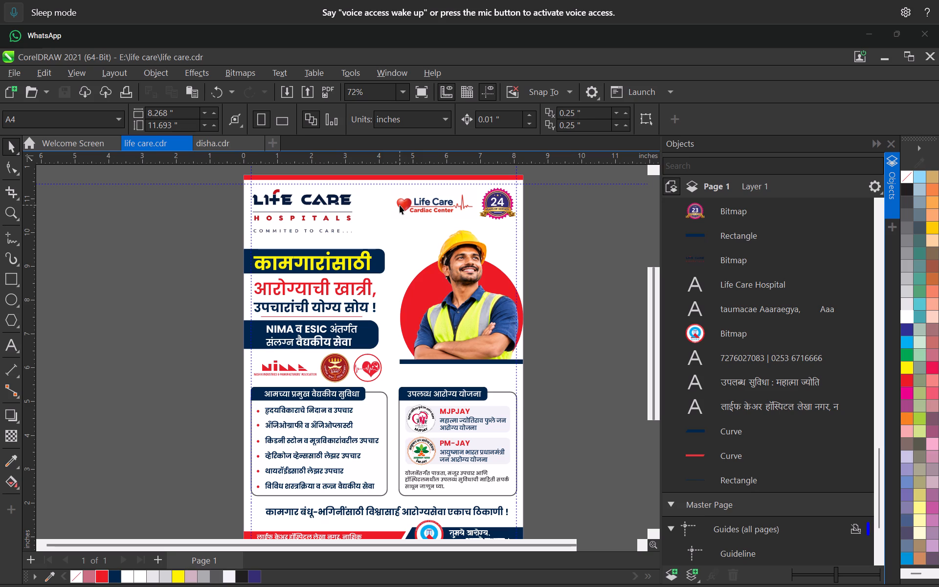
pyautogui.click(400, 205)
pyautogui.click(404, 245)
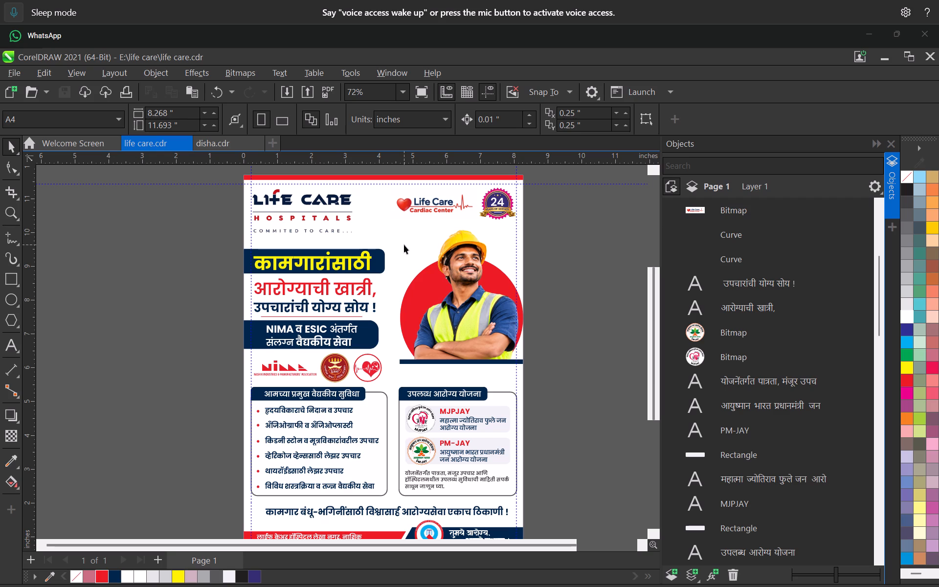
pyautogui.click(406, 203)
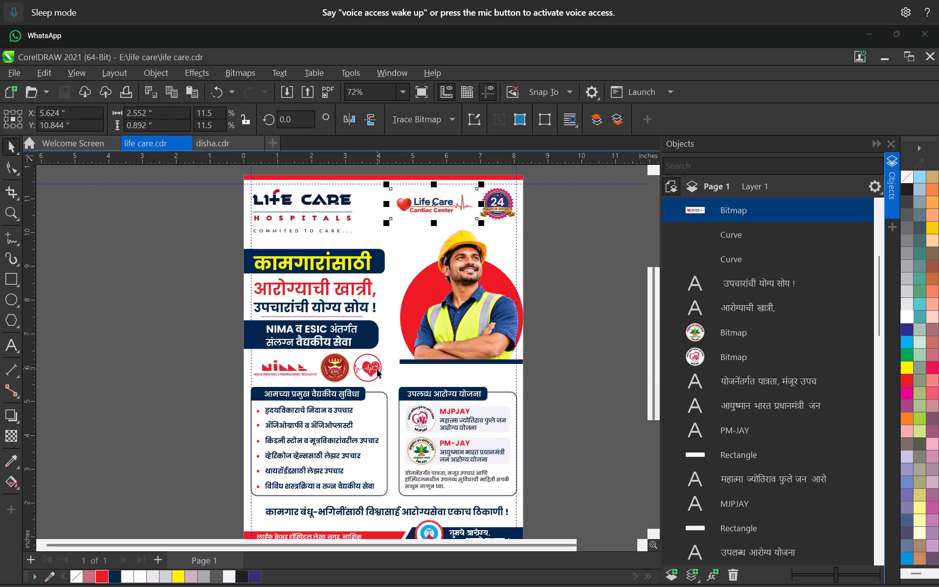
# Delete the round heart badge beside the ESIC emblem, below the NIMA and ESIC heading.
pyautogui.scroll(7, 377, 369)
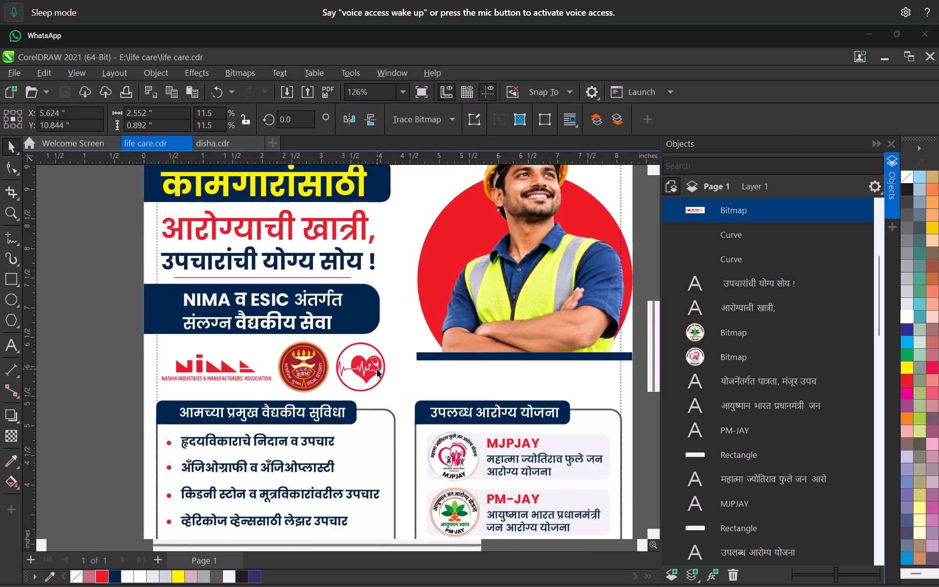
pyautogui.scroll(1, 377, 369)
pyautogui.click(377, 369)
pyautogui.press('Delete')
pyautogui.scroll(-2, 377, 369)
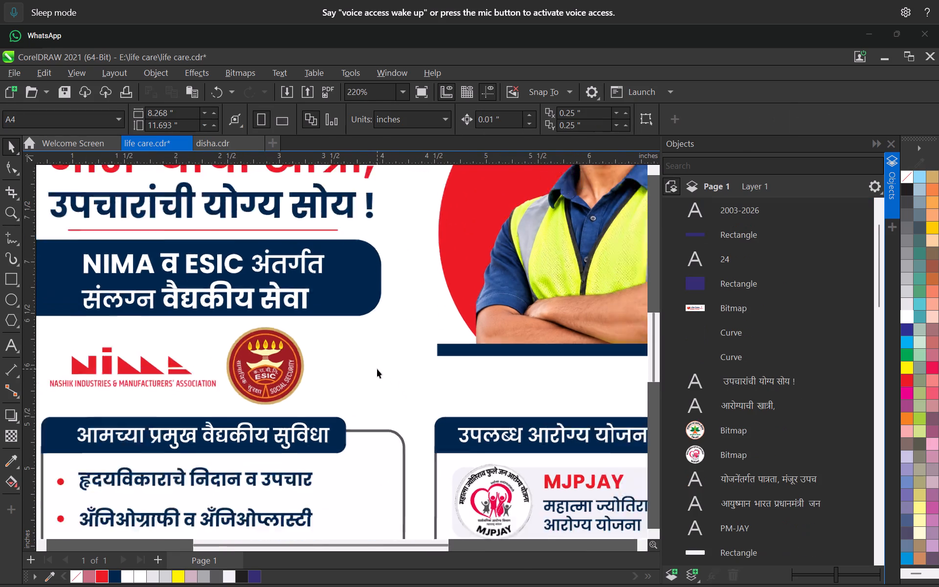
pyautogui.scroll(-7, 377, 369)
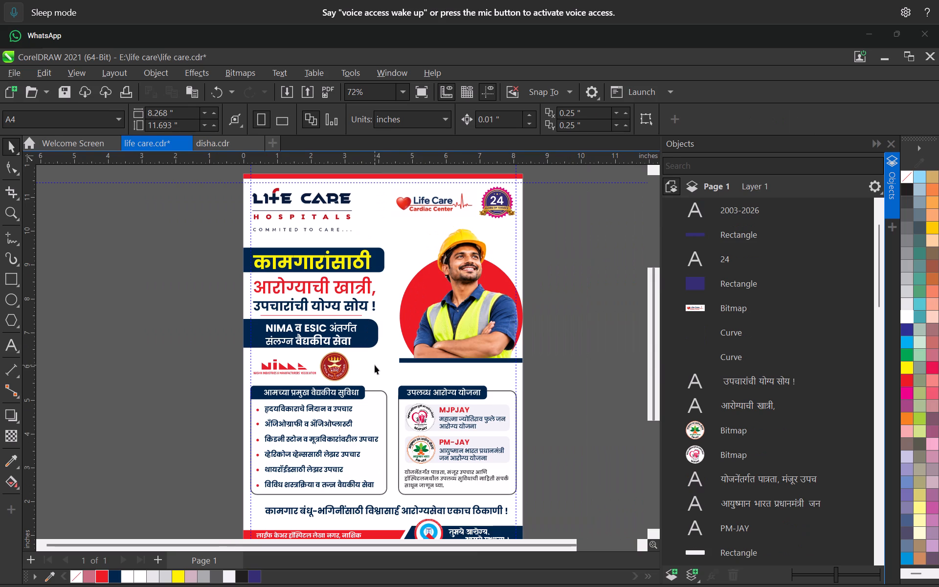
# Examine the Life Care Cardiac Center logo up close and compare it with the rest of the flyer's header.
pyautogui.scroll(4, 492, 289)
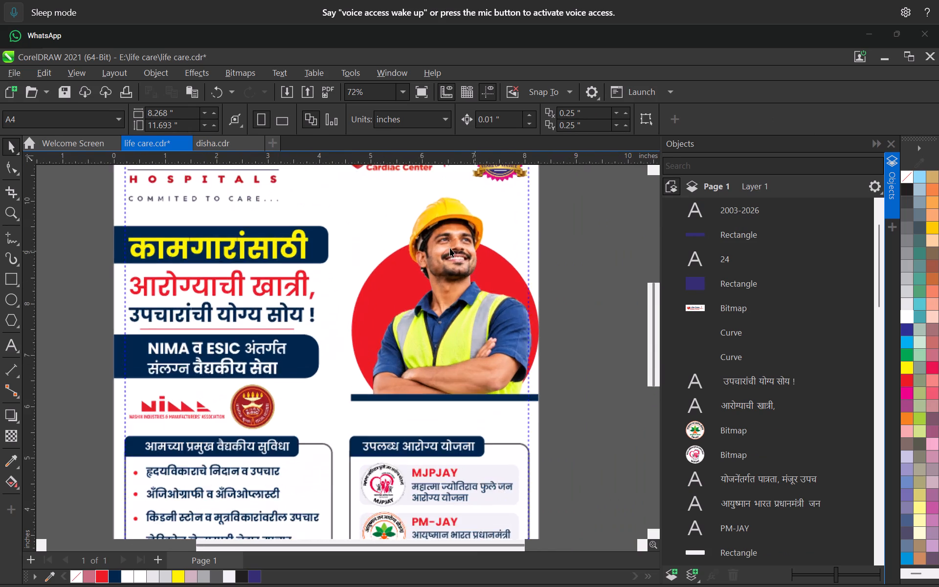
pyautogui.moveTo(449, 248); pyautogui.dragTo(496, 428, button='middle')
pyautogui.scroll(7, 425, 338)
pyautogui.moveTo(440, 362); pyautogui.dragTo(396, 334, button='middle')
pyautogui.scroll(4, 396, 334)
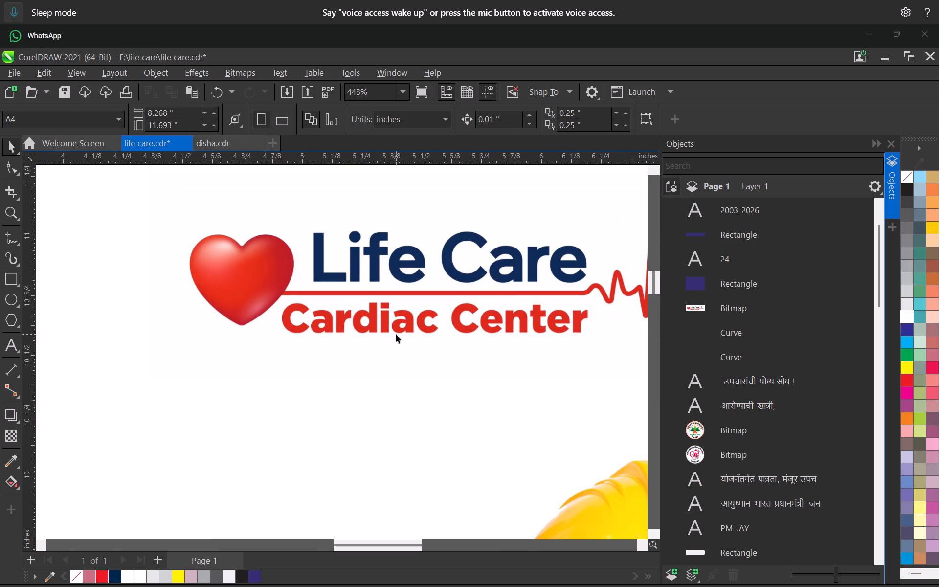
pyautogui.scroll(-3, 396, 334)
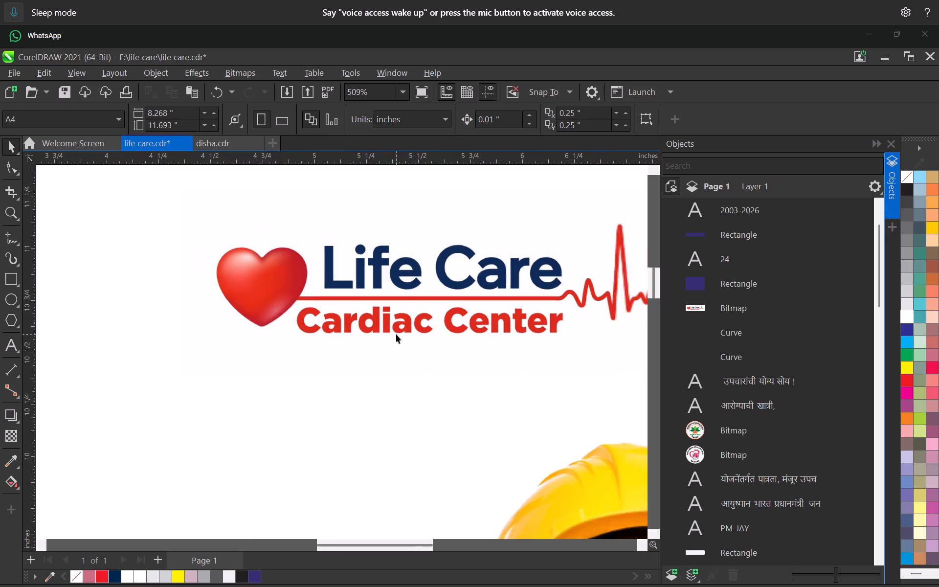
pyautogui.scroll(-8, 396, 334)
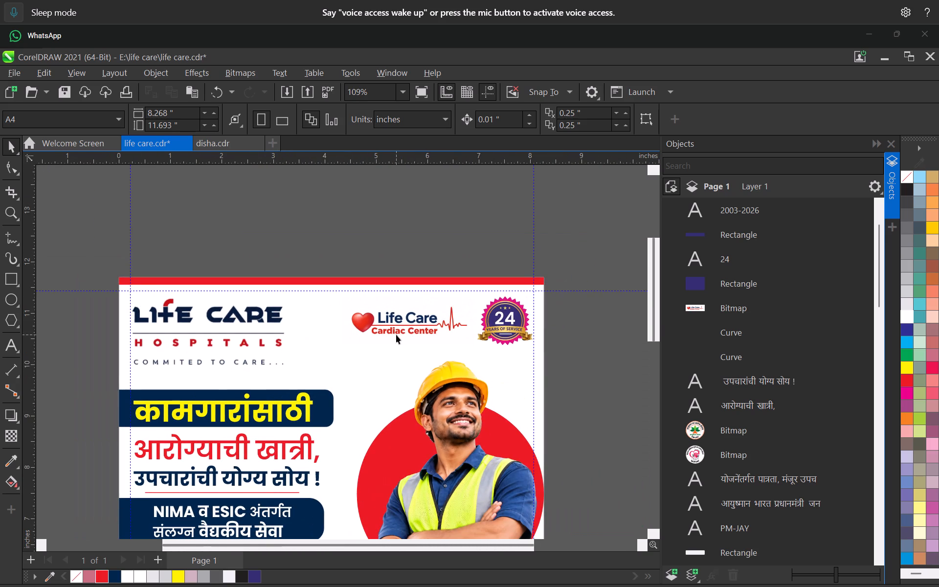
pyautogui.scroll(11, 396, 335)
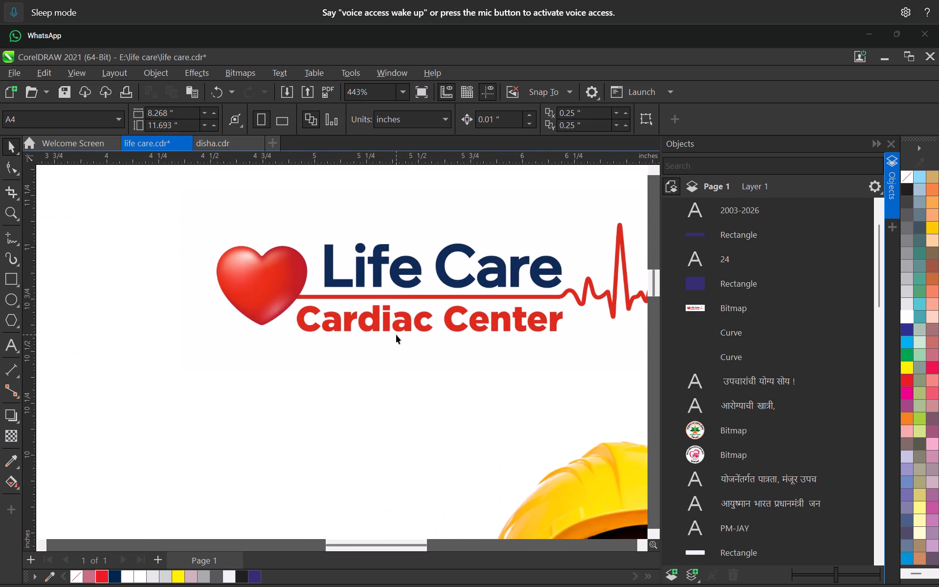
pyautogui.scroll(-5, 396, 335)
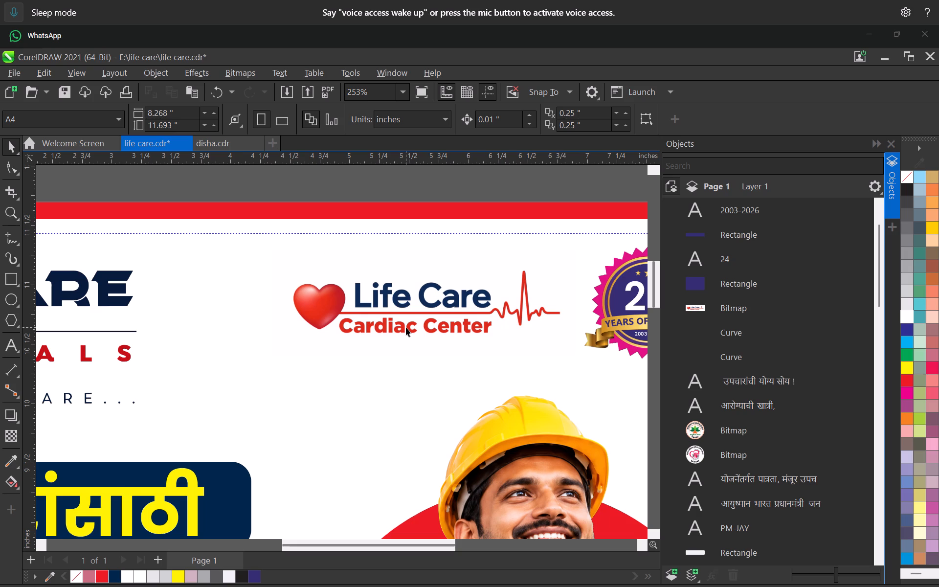
pyautogui.scroll(-2, 406, 327)
pyautogui.moveTo(407, 327); pyautogui.dragTo(514, 310, button='middle')
pyautogui.scroll(-1, 413, 327)
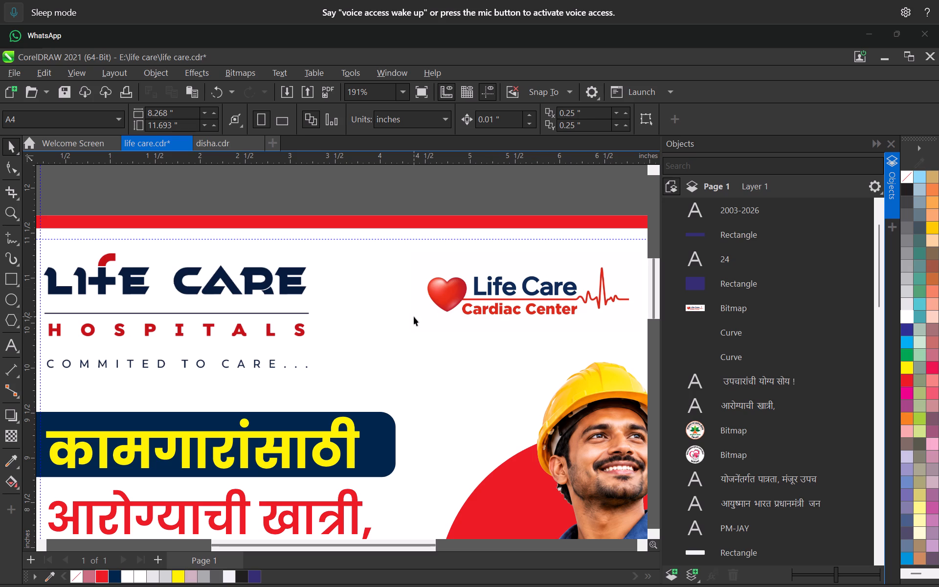
pyautogui.scroll(4, 489, 307)
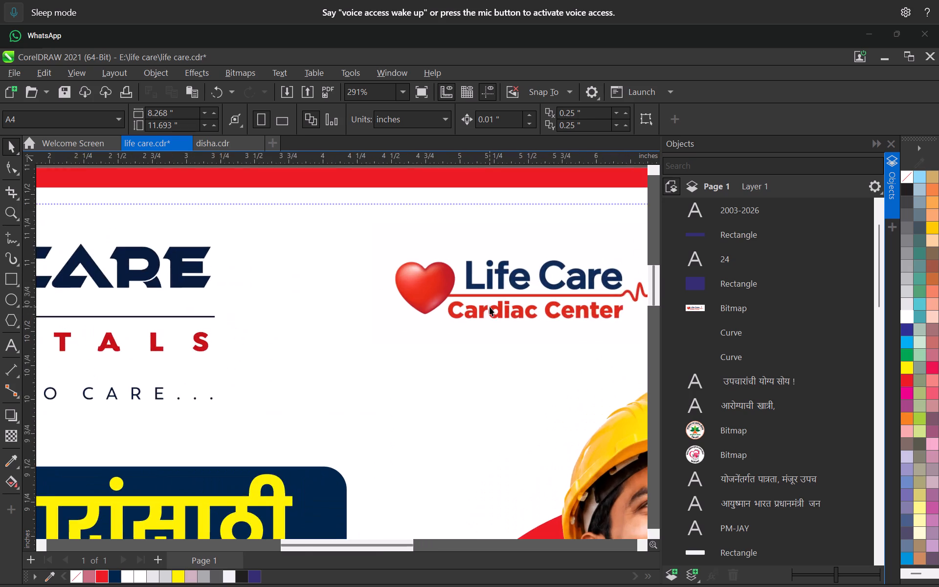
pyautogui.scroll(2, 490, 307)
pyautogui.scroll(-10, 490, 307)
pyautogui.moveTo(490, 307); pyautogui.dragTo(430, 307, button='middle')
pyautogui.scroll(6, 430, 307)
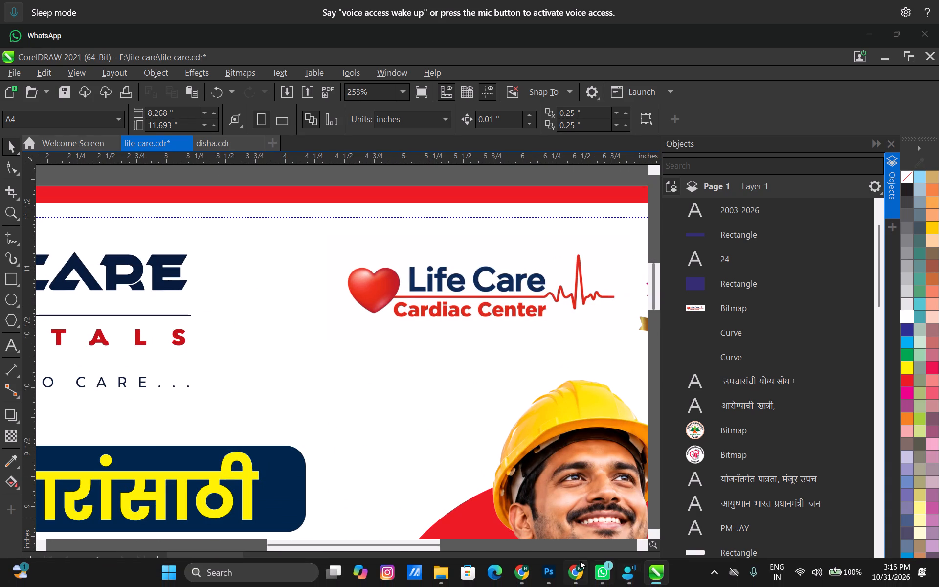
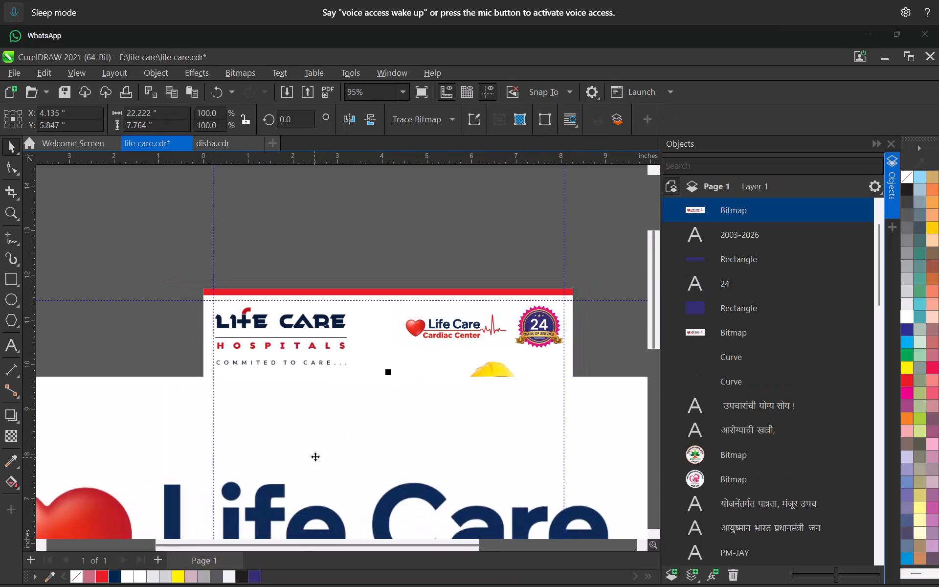
# Delete the oversized Life Care Cardiac Center logo bitmap covering the middle of the flyer, keeping the small header logo.
pyautogui.scroll(-2, 325, 454)
pyautogui.moveTo(325, 454); pyautogui.dragTo(344, 381, button='middle')
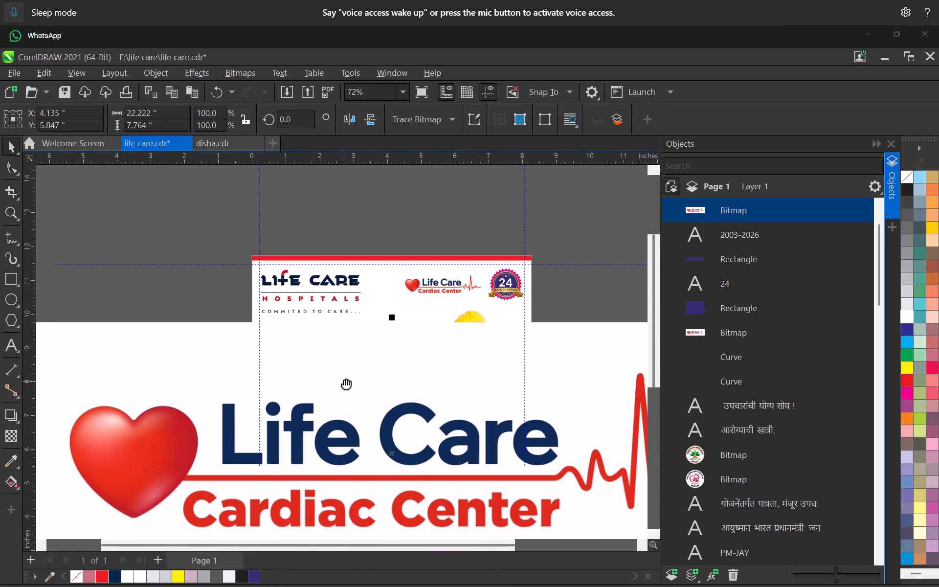
pyautogui.moveTo(344, 381); pyautogui.dragTo(357, 362, button='middle')
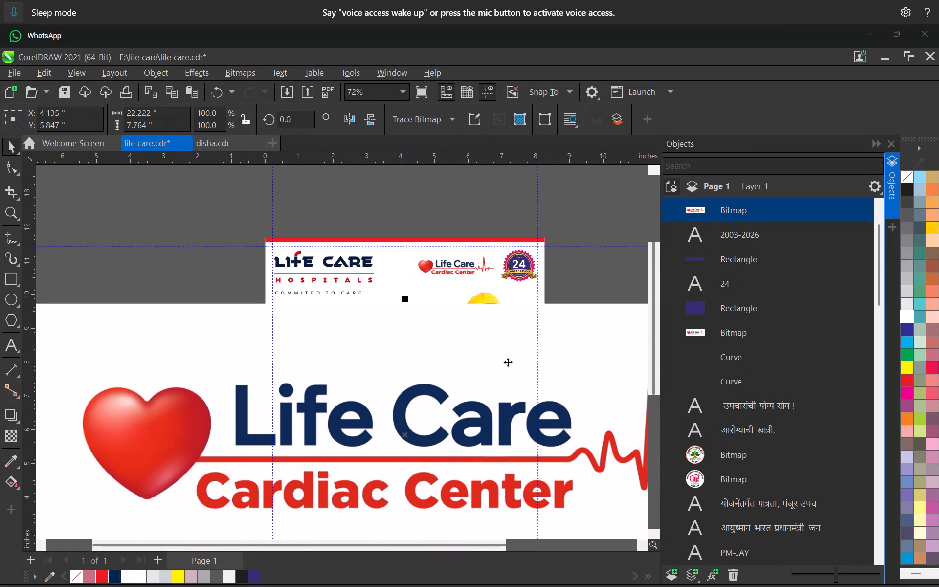
pyautogui.scroll(-4, 496, 367)
pyautogui.click(591, 293)
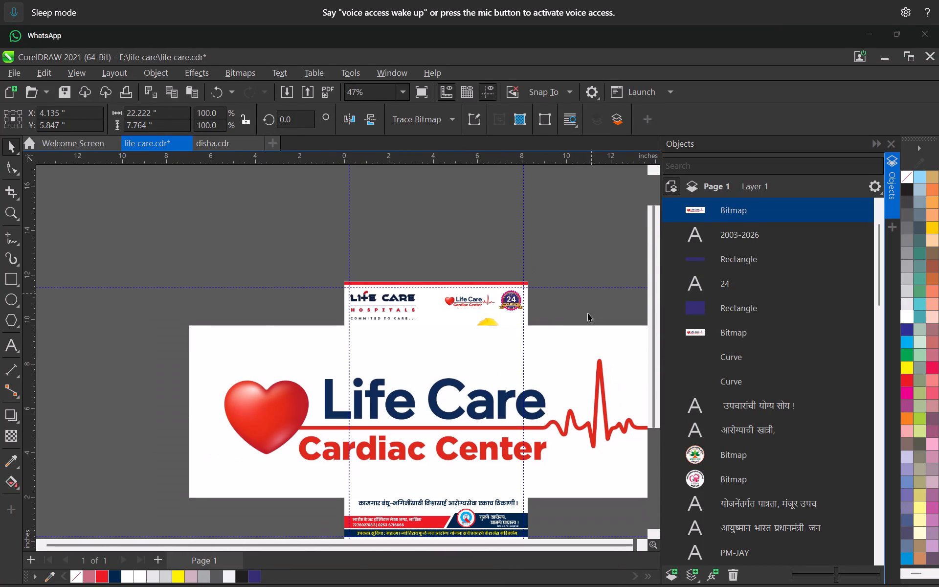
pyautogui.click(582, 347)
pyautogui.press('Delete')
pyautogui.scroll(-3, 518, 334)
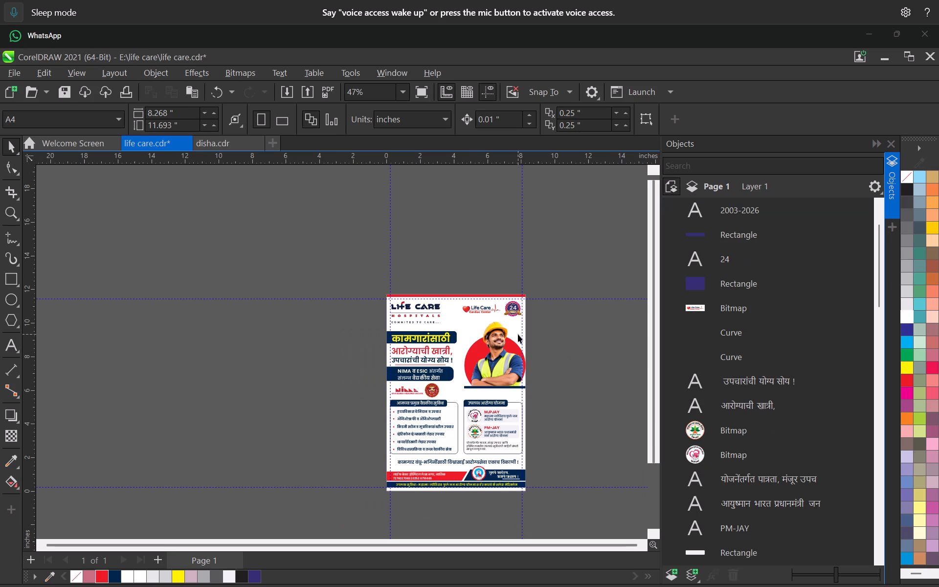
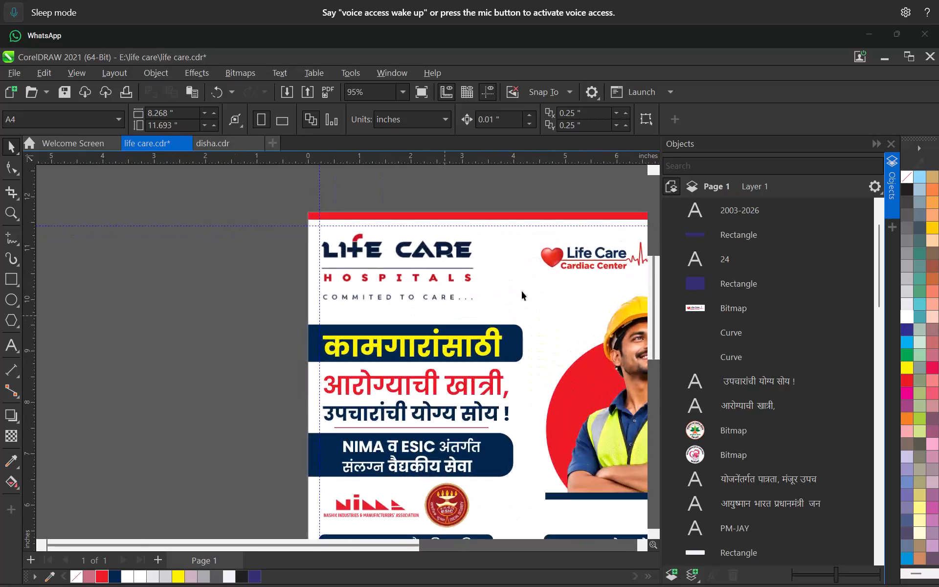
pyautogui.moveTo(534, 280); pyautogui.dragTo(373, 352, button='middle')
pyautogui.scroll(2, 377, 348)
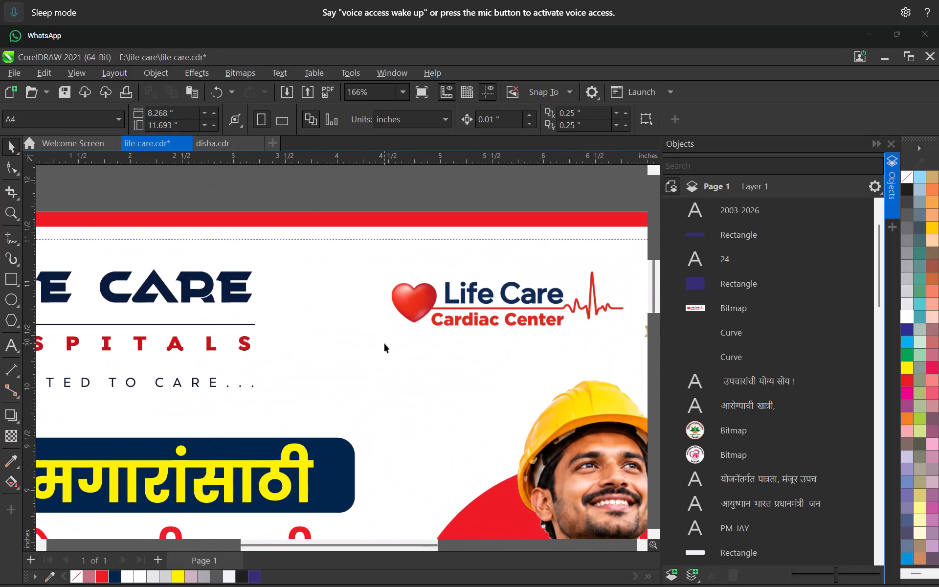
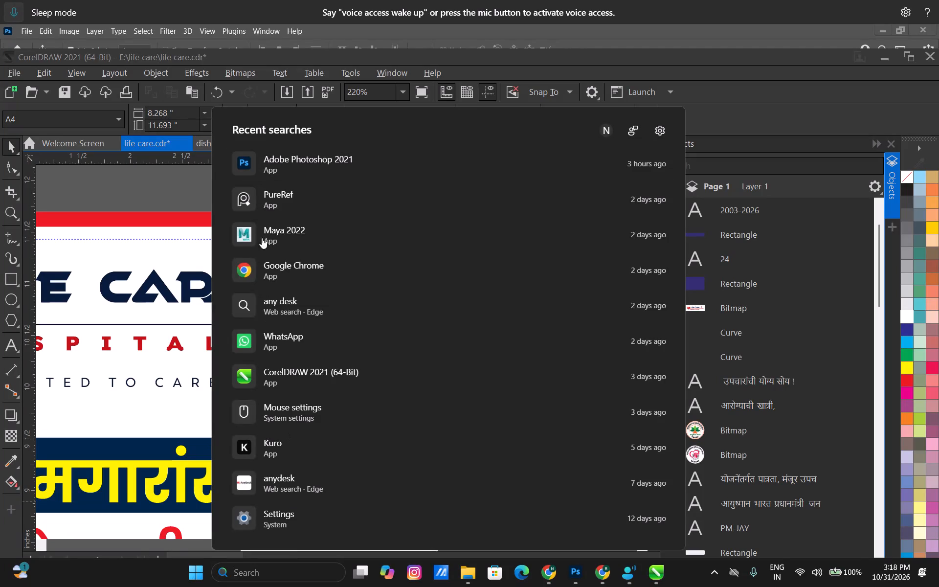
# Launch WhatsApp from the recent searches.
pyautogui.click(268, 342)
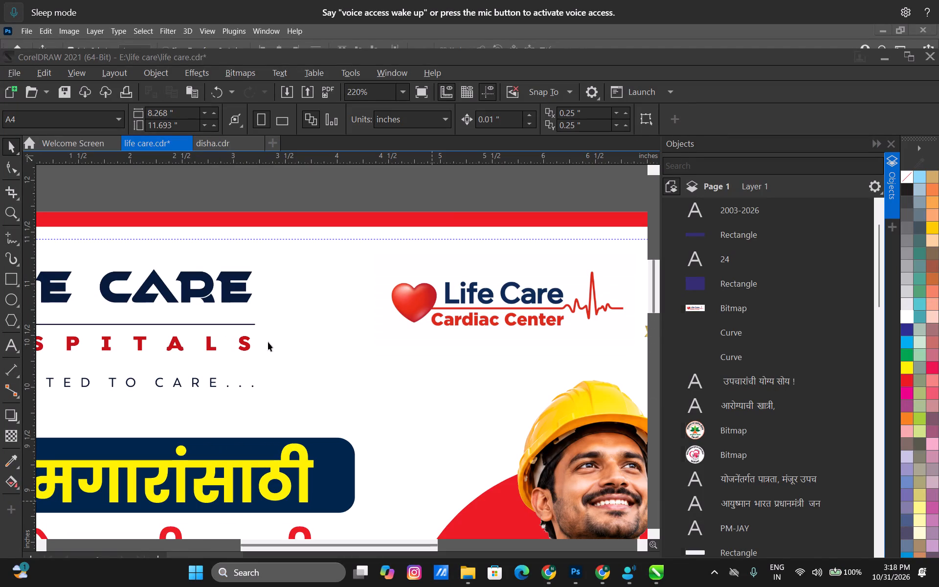
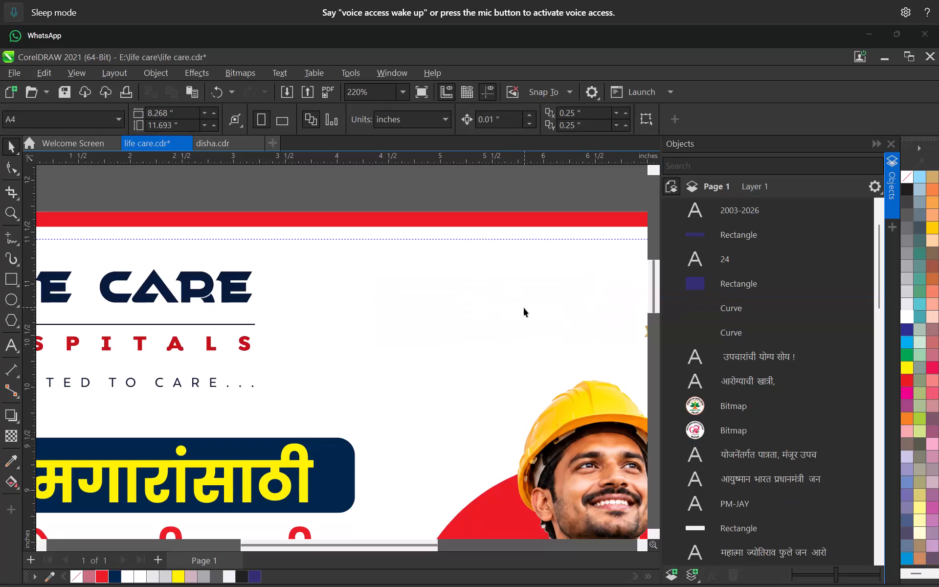
# Paste the copied Life Care Cardiac Center logo bitmap onto the flyer page.
pyautogui.hotkey('ctrl', 'v')
pyautogui.scroll(-7, 395, 289)
pyautogui.scroll(1, 395, 289)
pyautogui.scroll(-4, 395, 289)
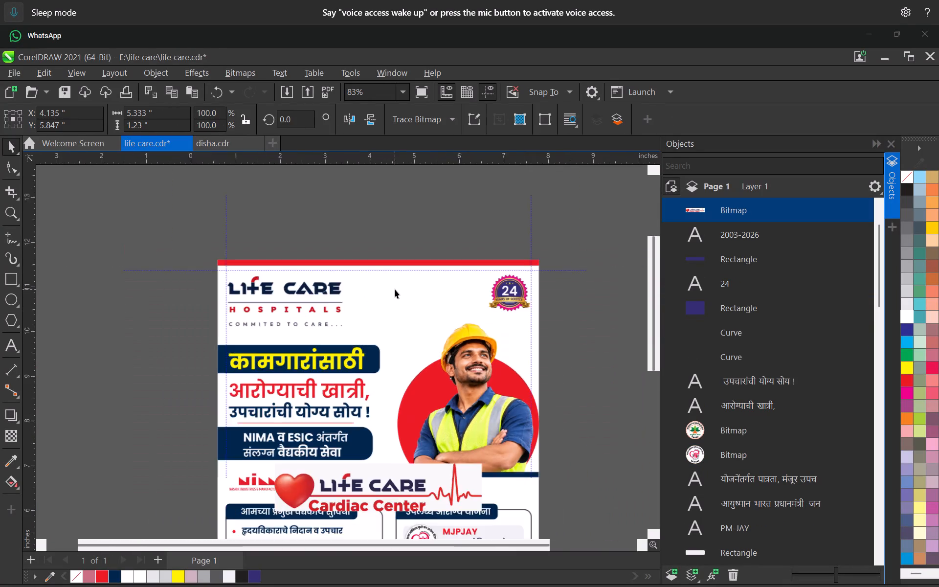
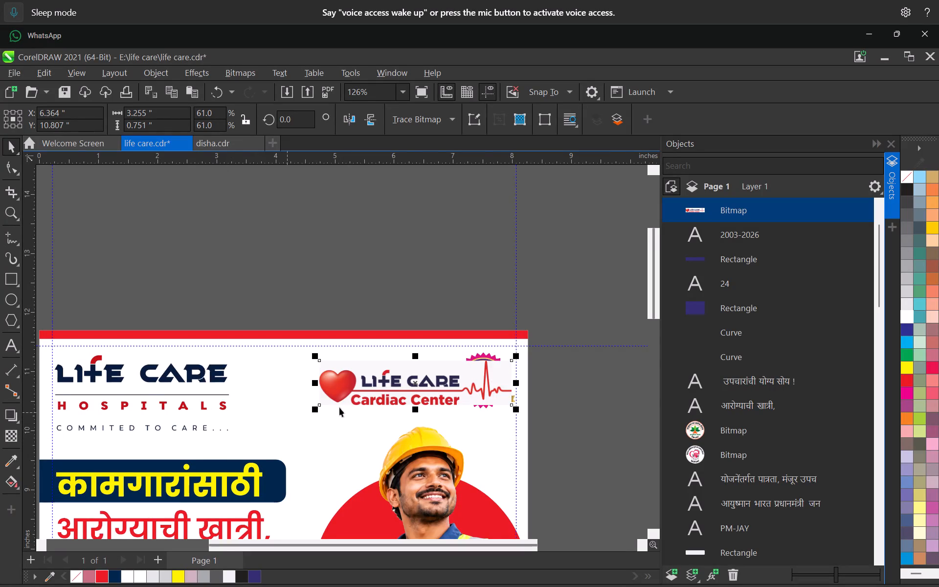
# Scale the pasted Cardiac Center logo down to about 2.18 by 0.50 inches and position it beside the 24 Years of Service badge.
pyautogui.scroll(4, 353, 403)
pyautogui.moveTo(541, 411); pyautogui.dragTo(504, 400)
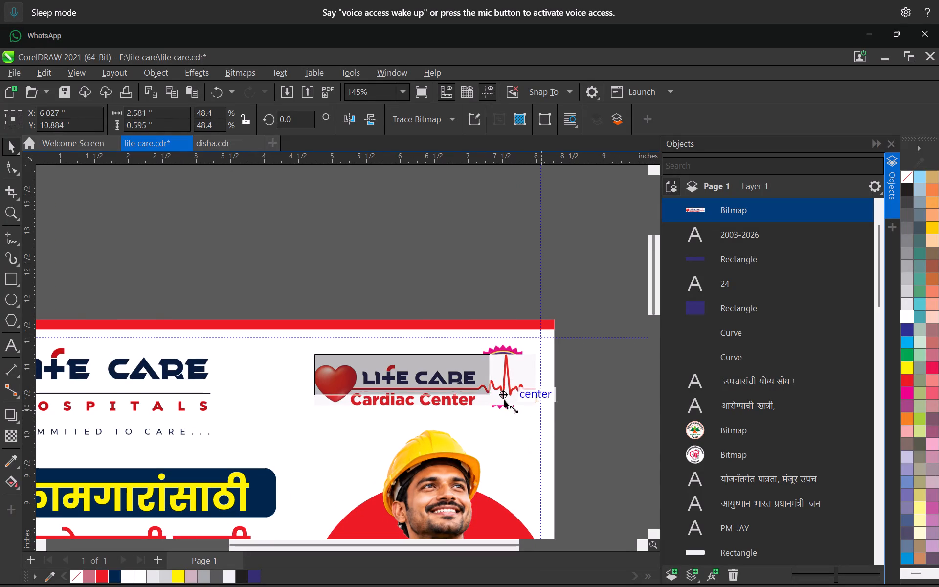
pyautogui.moveTo(504, 400); pyautogui.dragTo(476, 394)
pyautogui.scroll(4, 450, 376)
pyautogui.moveTo(355, 368); pyautogui.dragTo(356, 375)
pyautogui.scroll(4, 358, 381)
pyautogui.click(376, 230)
pyautogui.scroll(-7, 412, 398)
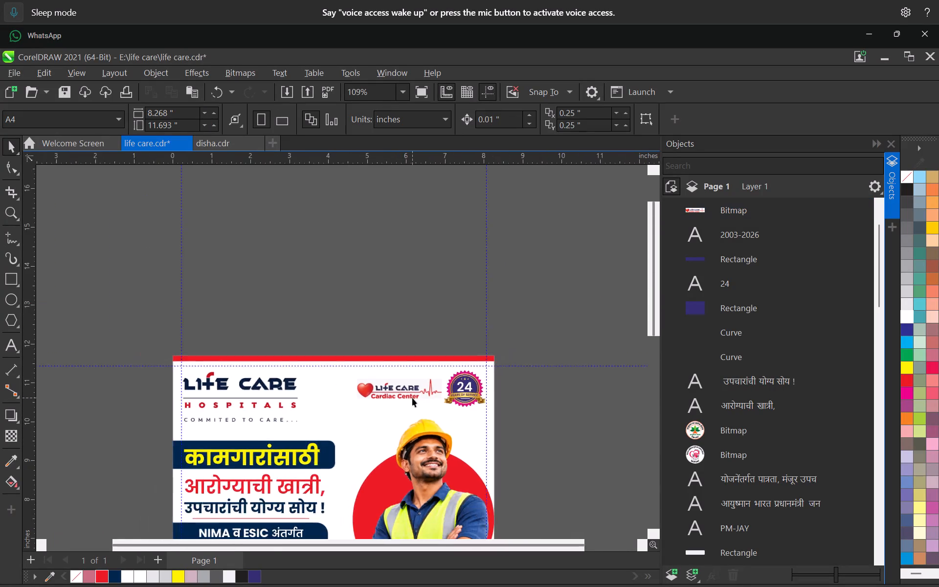
# Nudge the Cardiac Center logo away from the 24 Years of Service badge to about X 5.71 inches.
pyautogui.scroll(3, 412, 398)
pyautogui.click(388, 380)
pyautogui.scroll(4, 377, 395)
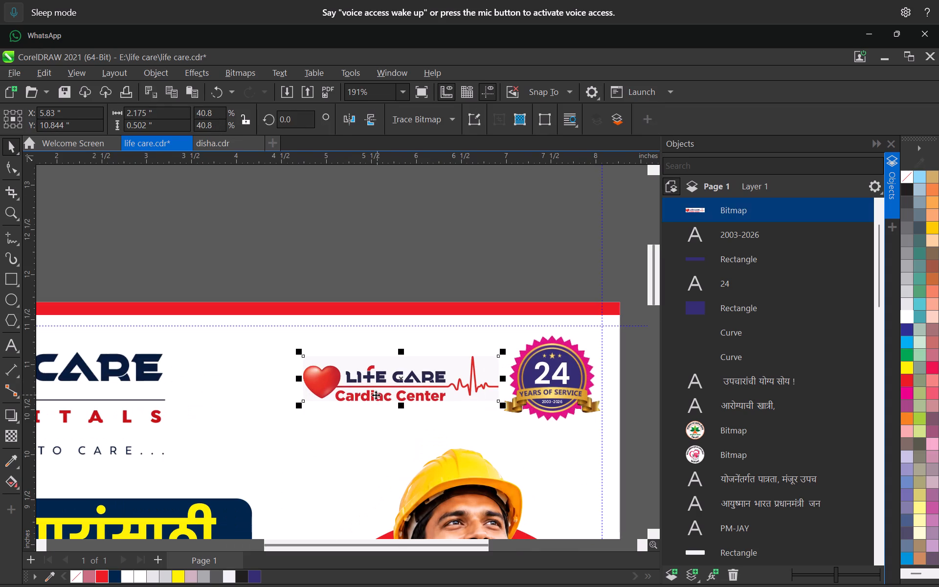
pyautogui.press('Left')
pyautogui.press('Left')
pyautogui.press('Left')
pyautogui.press('Left')
pyautogui.press('Left')
pyautogui.press('Left')
pyautogui.press('Left')
pyautogui.press('Left')
pyautogui.press('Left')
pyautogui.press('Left')
pyautogui.press('Left')
pyautogui.press('Left')
pyautogui.press('Left')
pyautogui.press('Left')
pyautogui.press('Left')
pyautogui.press('Left')
# Scale the Cardiac Center logo down slightly to about 2.12 by 0.49 inches.
pyautogui.scroll(4, 285, 424)
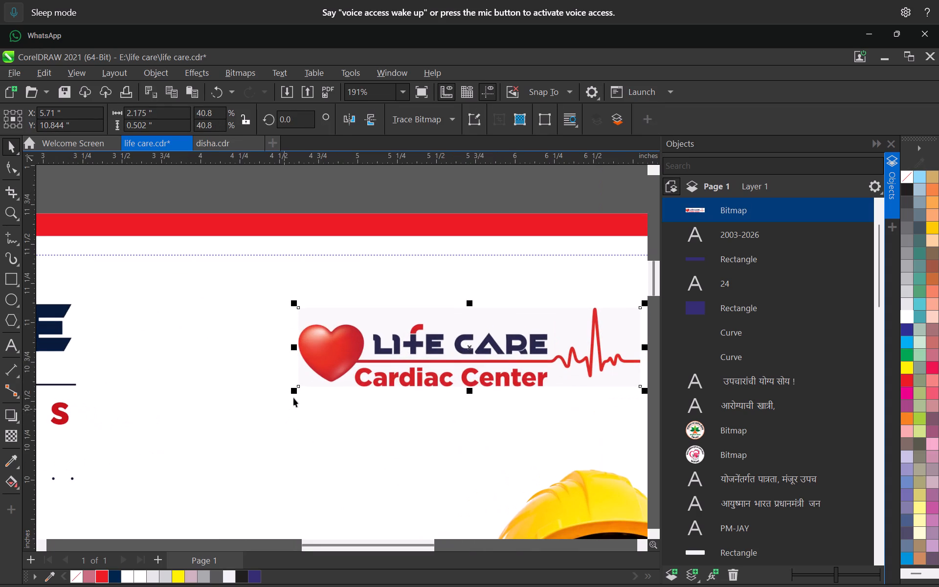
pyautogui.moveTo(295, 392); pyautogui.dragTo(305, 390)
# Nudge the resized Cardiac Center logo further left and slightly down, to about Y 10.83 inches.
pyautogui.press('Left')
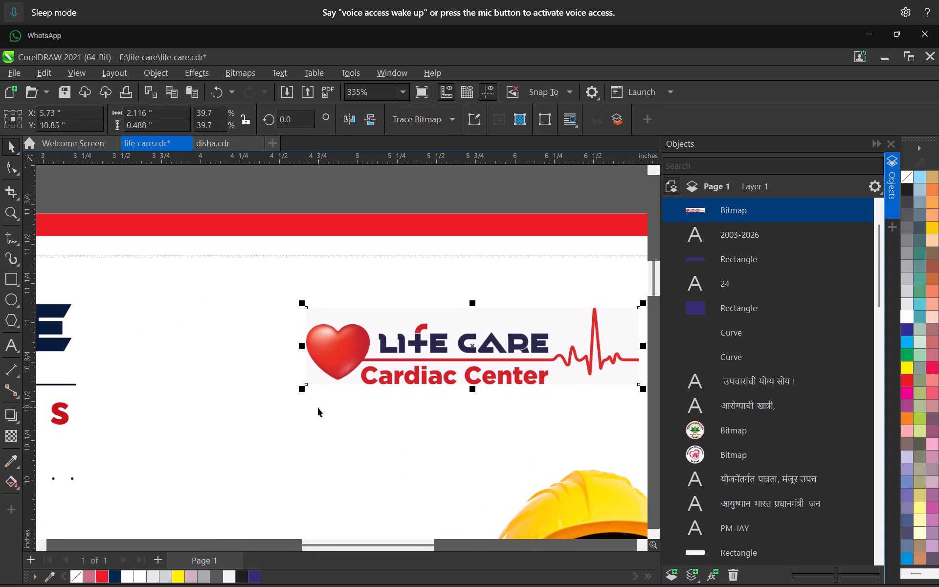
pyautogui.press('Left')
pyautogui.press('Left')
pyautogui.press('Left')
pyautogui.press('Left')
pyautogui.press('Left')
pyautogui.press('Left')
pyautogui.press('Left')
pyautogui.press('Left')
pyautogui.press('Left')
pyautogui.press('Left')
pyautogui.press('Left')
pyautogui.press('Left')
pyautogui.scroll(-9, 351, 396)
pyautogui.press('Left')
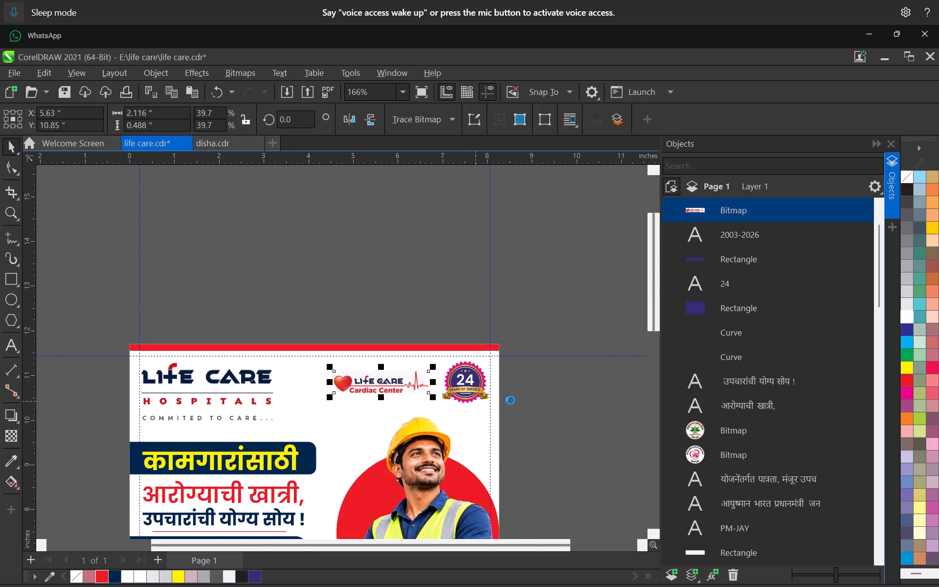
pyautogui.press('Left')
pyautogui.press('Down')
pyautogui.press('Down')
pyautogui.click(529, 378)
# Select all parts of the 24 Years of Service badge together and nudge them left by 0.01 inch.
pyautogui.scroll(-4, 425, 379)
pyautogui.moveTo(423, 378); pyautogui.dragTo(396, 357, button='middle')
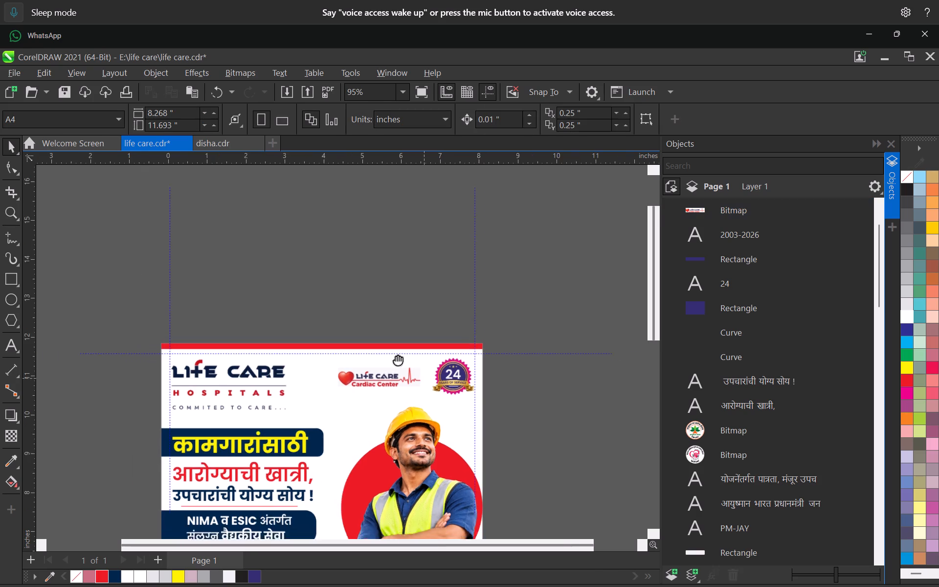
pyautogui.moveTo(396, 357); pyautogui.dragTo(392, 353, button='middle')
pyautogui.scroll(7, 392, 353)
pyautogui.moveTo(396, 237); pyautogui.dragTo(546, 445)
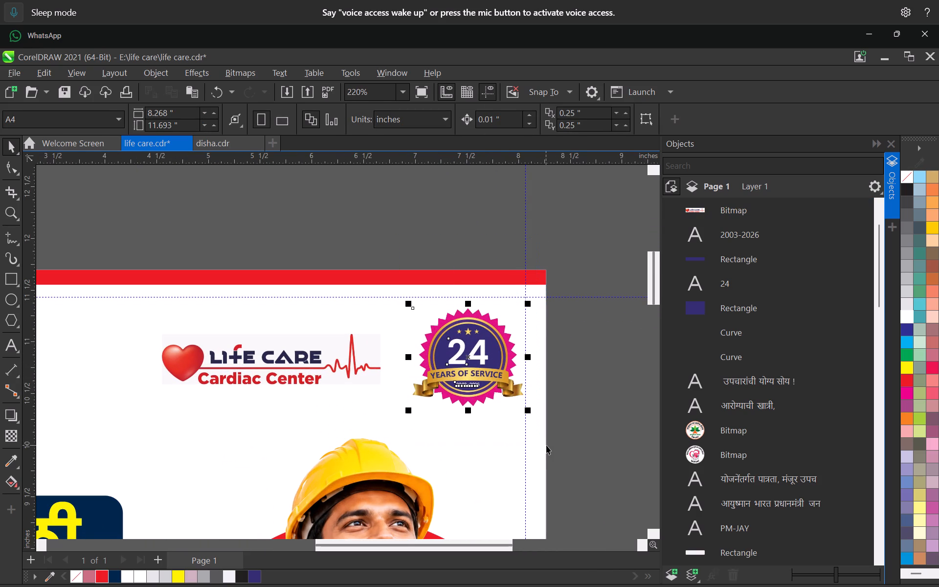
pyautogui.press('Left')
pyautogui.click(639, 328)
# Nudge the Cardiac Center logo back toward the badge to about X 5.65 inches.
pyautogui.scroll(-9, 540, 365)
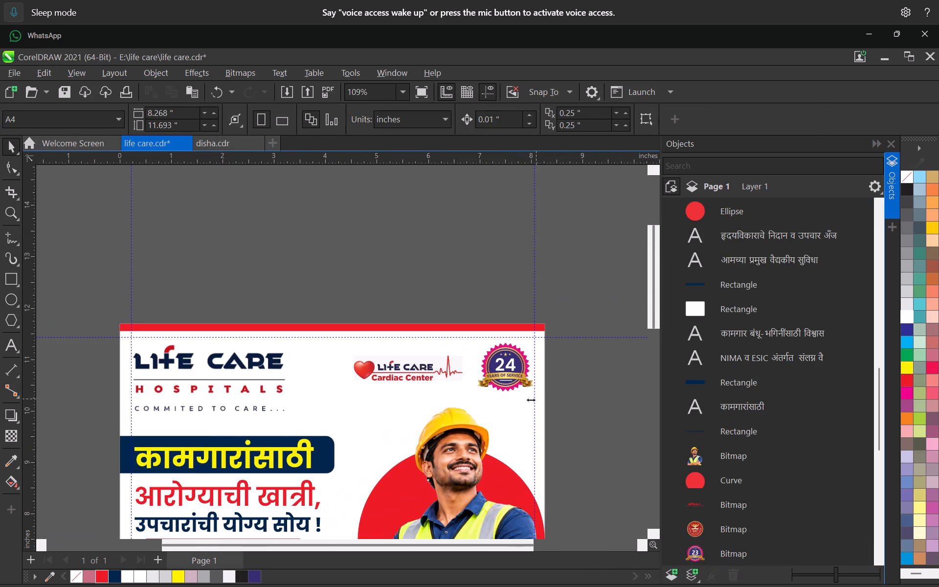
pyautogui.click(389, 374)
pyautogui.press('Right')
pyautogui.press('Right')
pyautogui.press('Right')
pyautogui.press('Right')
pyautogui.click(565, 373)
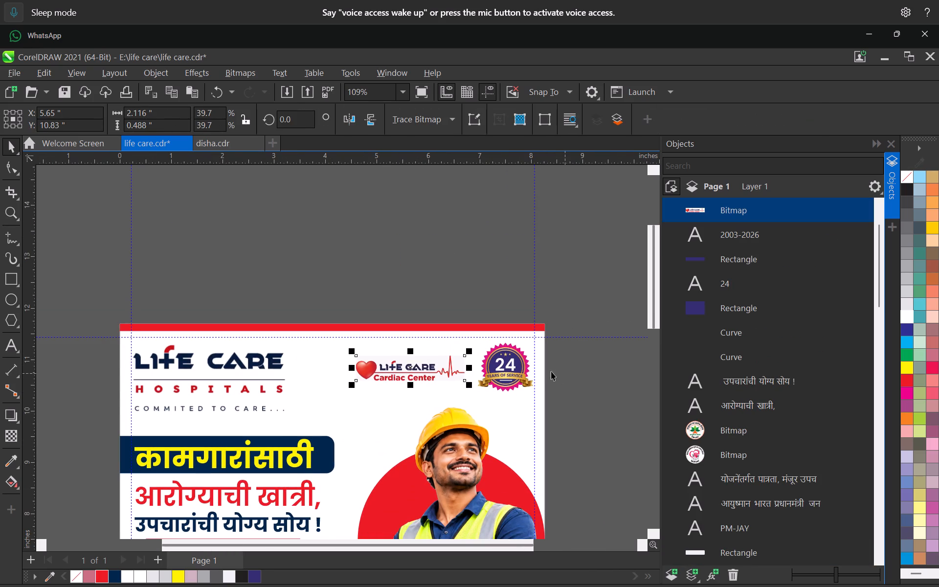
# Save the revised flyer document.
pyautogui.scroll(-8, 486, 360)
pyautogui.moveTo(477, 363); pyautogui.dragTo(417, 401, button='middle')
pyautogui.scroll(8, 417, 401)
pyautogui.hotkey('ctrl', 's')
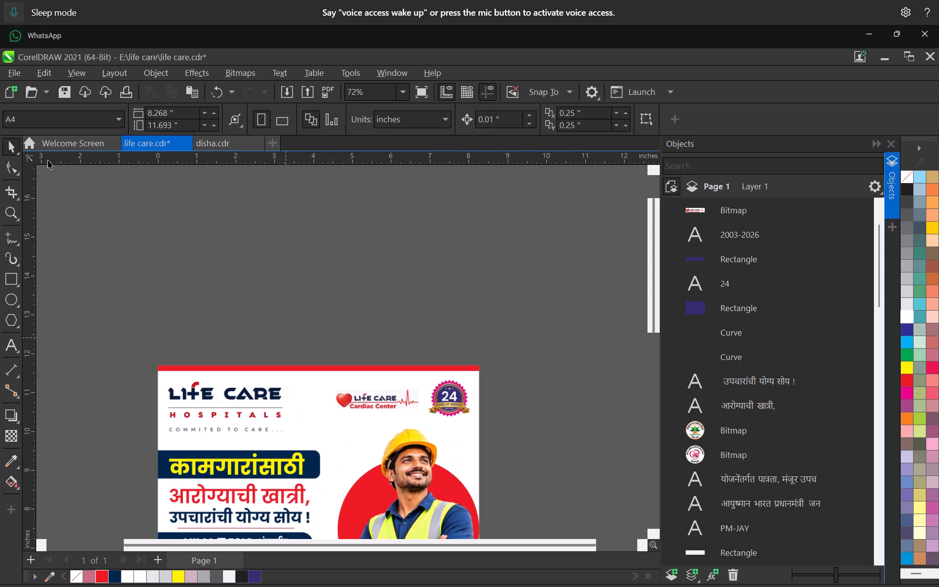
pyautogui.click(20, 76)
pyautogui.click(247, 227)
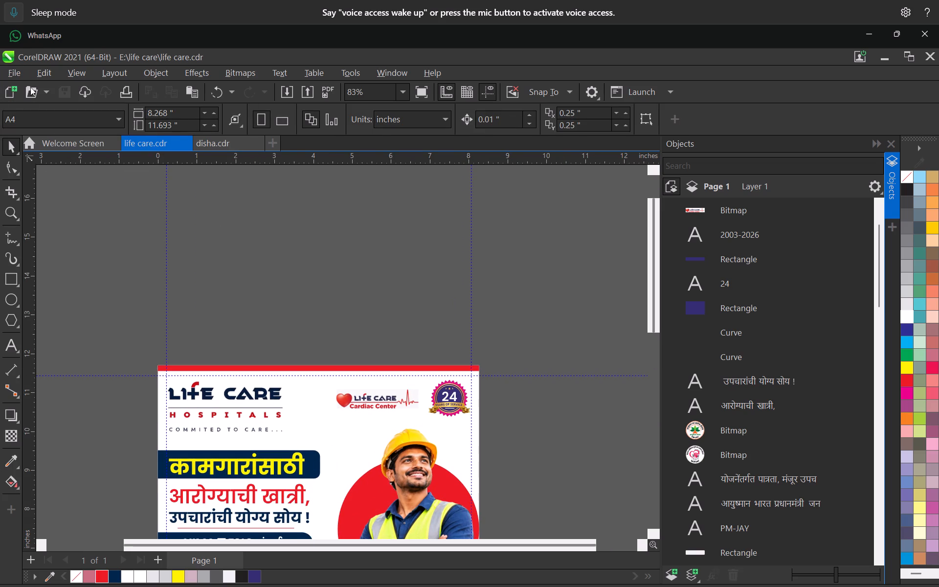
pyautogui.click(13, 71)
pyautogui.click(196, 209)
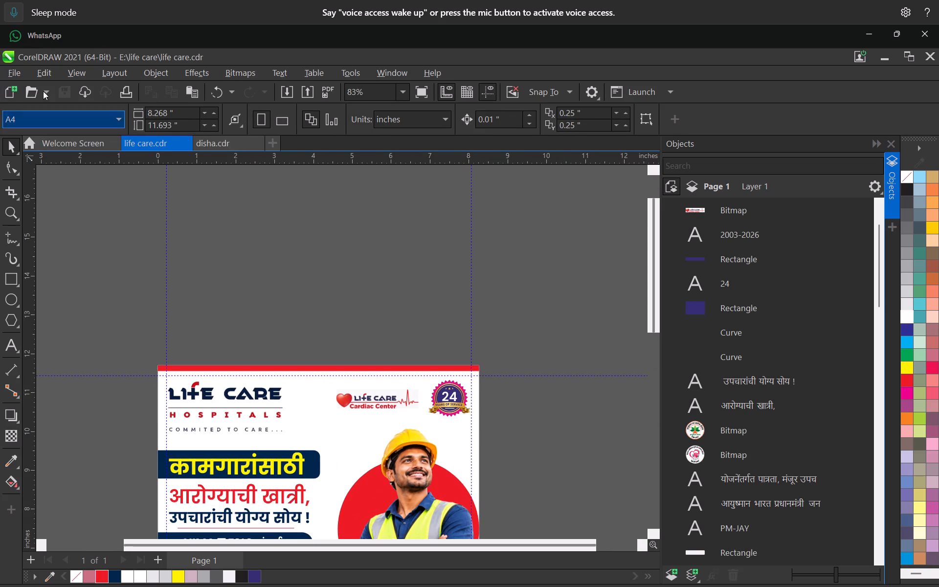
# Save a copy of the flyer in PDF format, choosing the existing life care PDF as the target file.
pyautogui.click(24, 68)
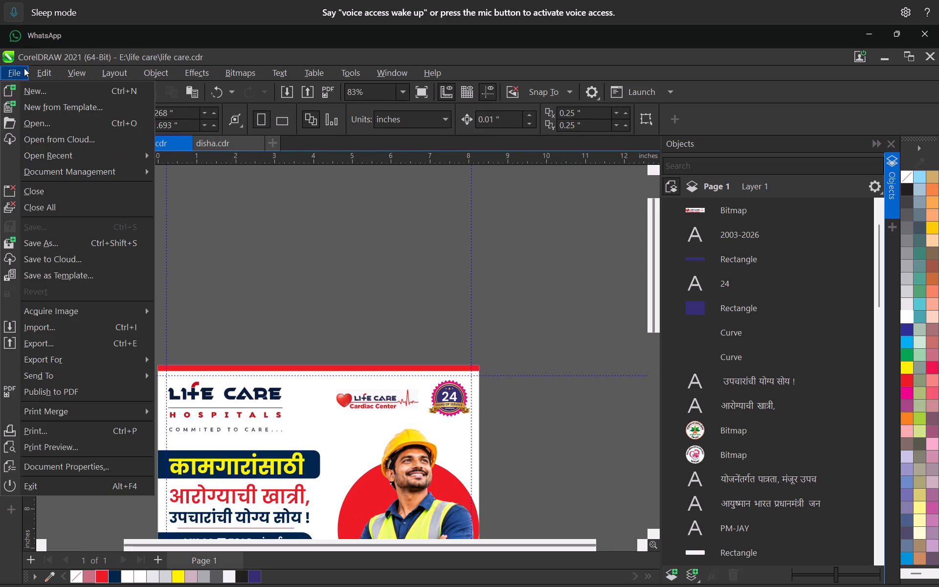
pyautogui.click(42, 241)
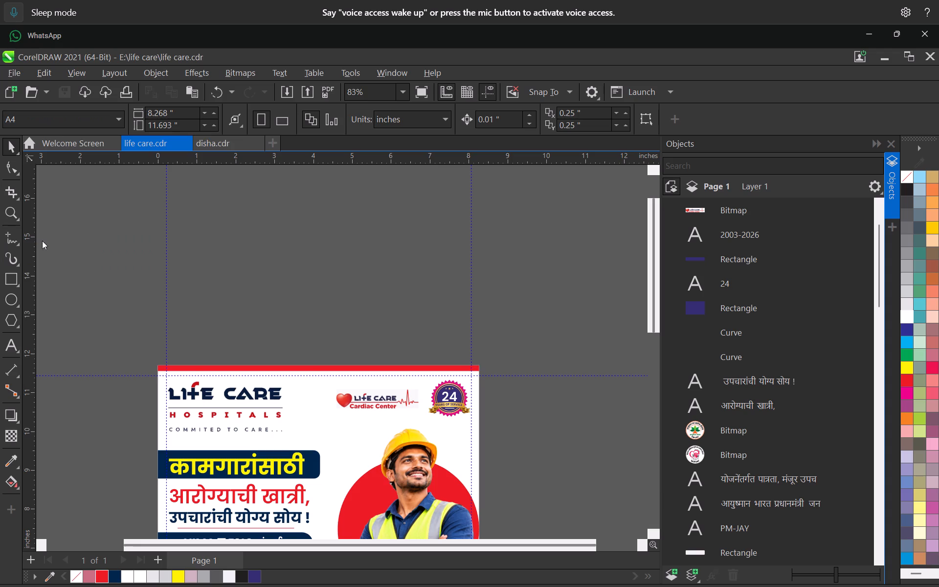
pyautogui.click(154, 339)
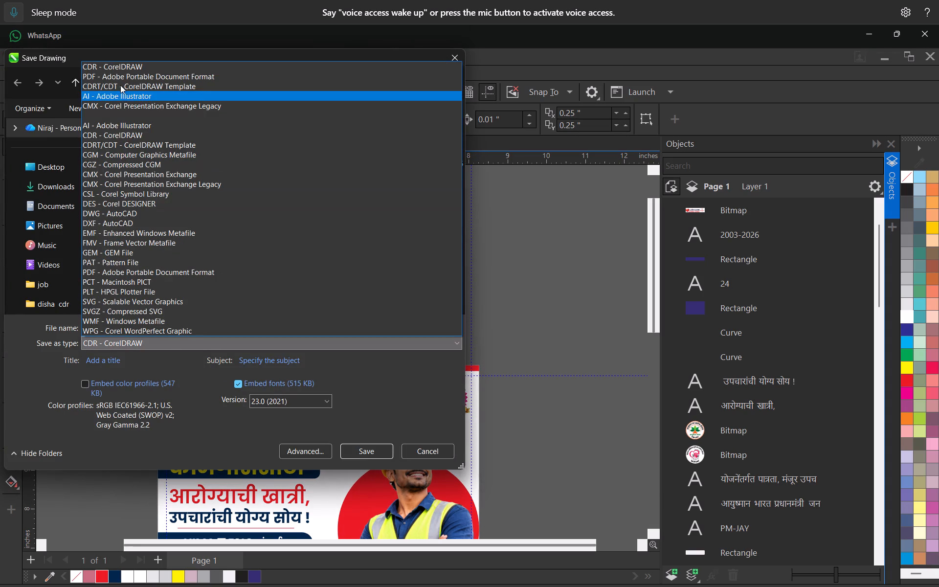
pyautogui.click(115, 78)
pyautogui.click(131, 167)
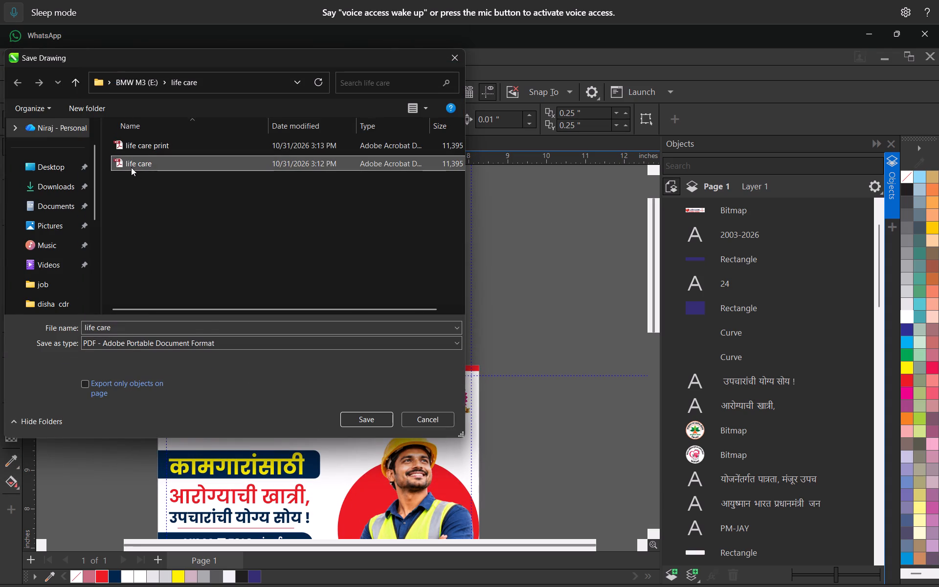
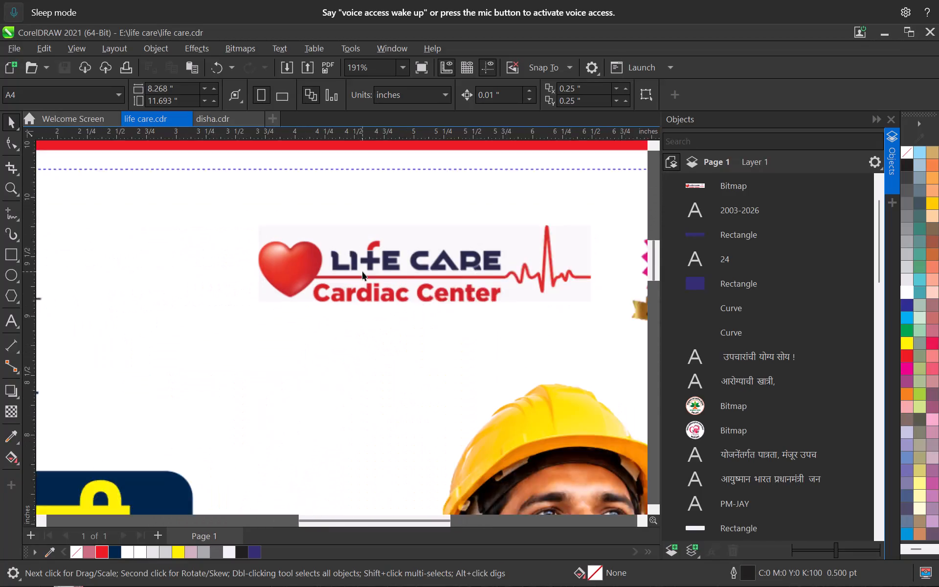
# Enlarge the Life Care Cardiac Center logo proportionally around its centre to about 2.39 by 0.55 inches.
pyautogui.click(362, 271)
pyautogui.scroll(-7, 362, 271)
pyautogui.scroll(3, 329, 287)
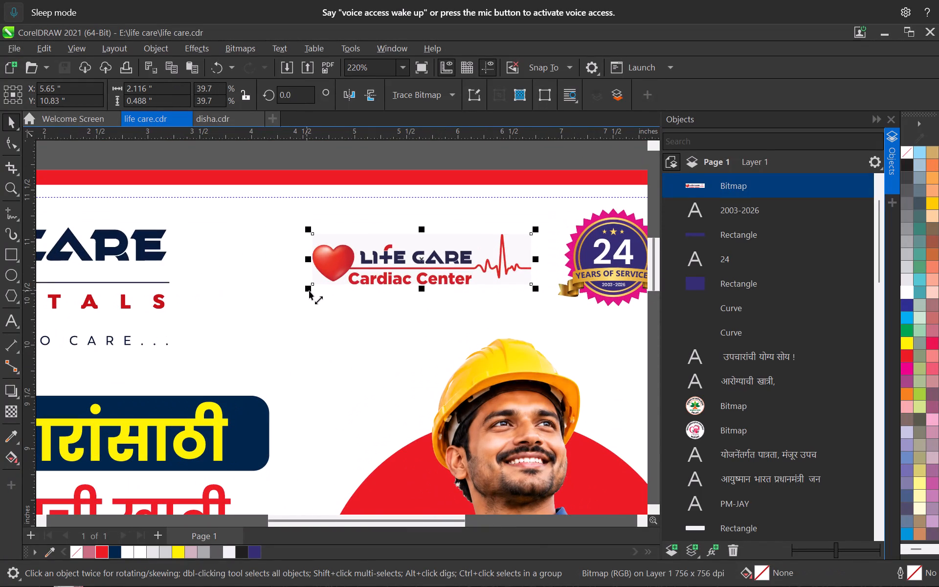
pyautogui.keyDown('shift'); pyautogui.moveTo(309, 291); pyautogui.dragTo(295, 299); pyautogui.keyUp('shift')
# Nudge the enlarged Cardiac Center logo away from the 24 Years of Service badge to about X 5.49 inches.
pyautogui.scroll(-6, 352, 288)
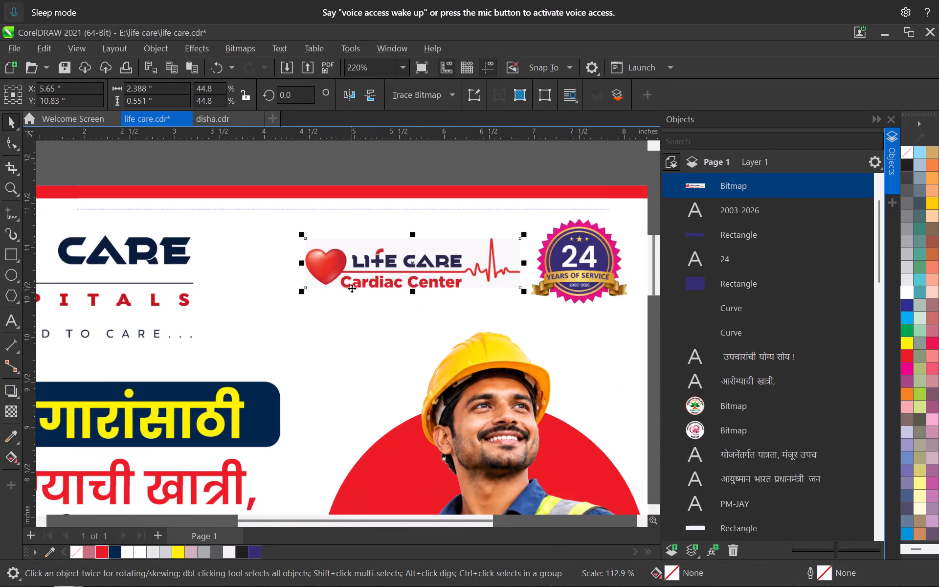
pyautogui.press('Left')
pyautogui.press('Left')
pyautogui.press('Left')
pyautogui.press('Left')
pyautogui.press('Left')
pyautogui.press('Left')
pyautogui.press('Left')
pyautogui.press('Left')
pyautogui.press('Left')
pyautogui.press('Left')
pyautogui.press('Left')
pyautogui.press('Left')
pyautogui.press('Left')
pyautogui.press('Left')
pyautogui.press('Left')
pyautogui.press('Left')
pyautogui.press('Left')
pyautogui.press('Left')
pyautogui.press('Left')
pyautogui.press('Left')
# Deselect the Cardiac Center logo, check the header layout and save the flyer document.
pyautogui.scroll(-4, 393, 304)
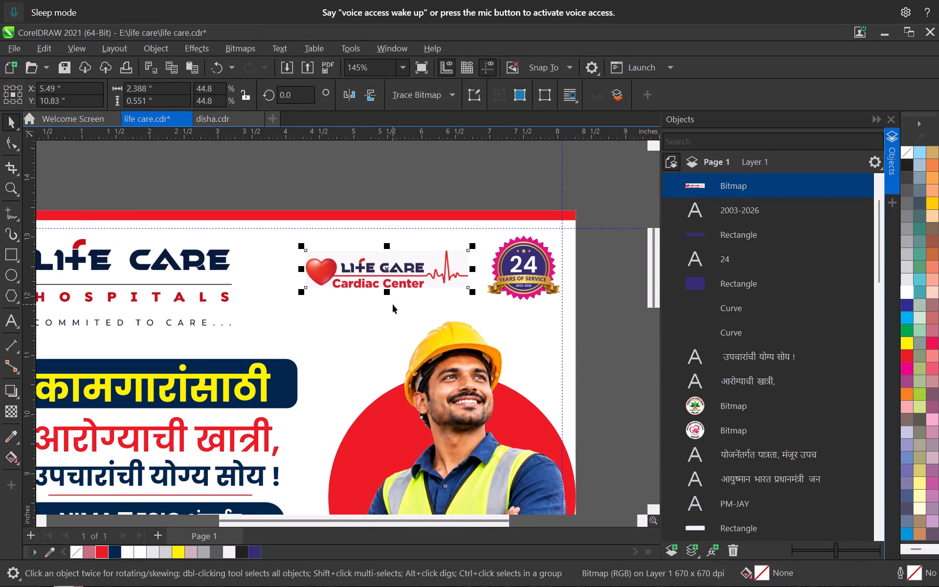
pyautogui.scroll(-5, 393, 304)
pyautogui.click(522, 322)
pyautogui.scroll(9, 355, 201)
pyautogui.scroll(-1, 418, 382)
pyautogui.scroll(1, 418, 382)
pyautogui.scroll(-5, 418, 382)
pyautogui.moveTo(410, 377); pyautogui.dragTo(388, 286, button='middle')
pyautogui.scroll(1, 388, 286)
pyautogui.scroll(-3, 390, 287)
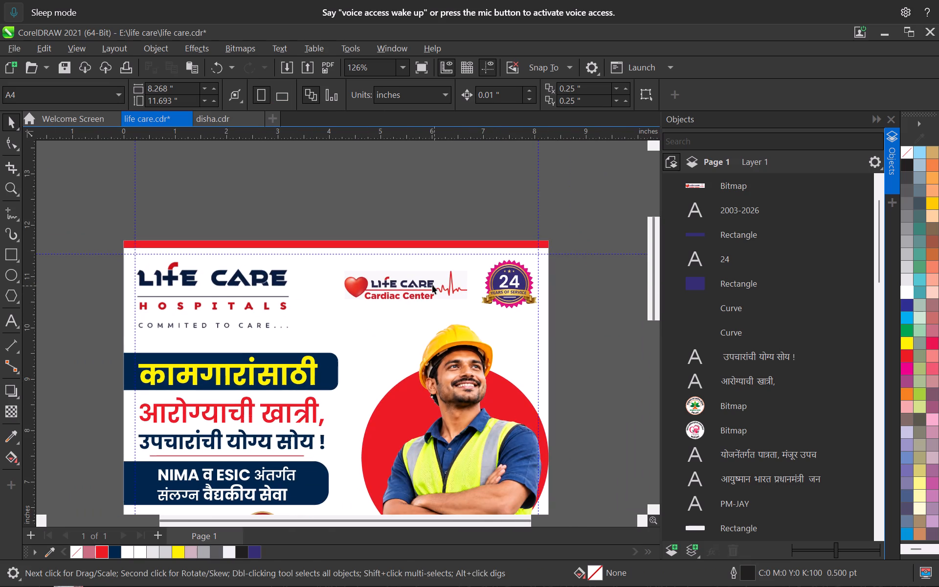
pyautogui.hotkey('ctrl', 's')
# Enlarge the Cardiac Center logo further around its centre to about 2.79 by 0.64 inches.
pyautogui.click(424, 288)
pyautogui.scroll(5, 424, 288)
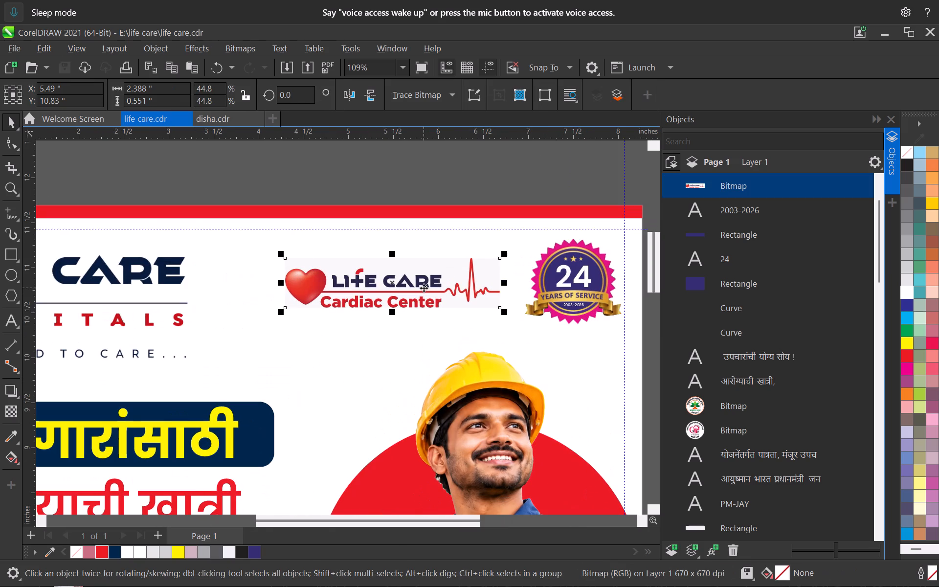
pyautogui.keyDown('shift'); pyautogui.moveTo(505, 313); pyautogui.dragTo(512, 321); pyautogui.keyUp('shift')
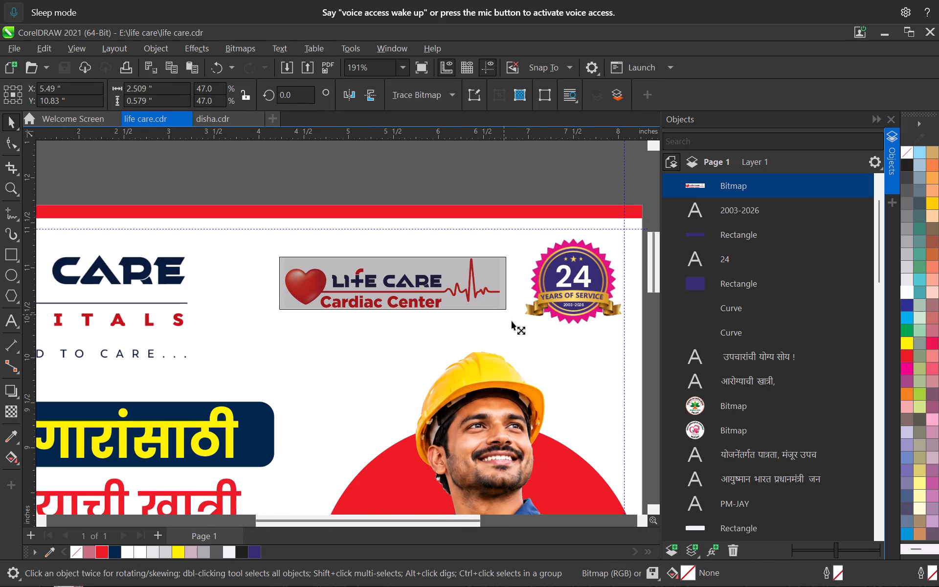
pyautogui.keyDown('shift'); pyautogui.moveTo(512, 321); pyautogui.dragTo(523, 329); pyautogui.keyUp('shift')
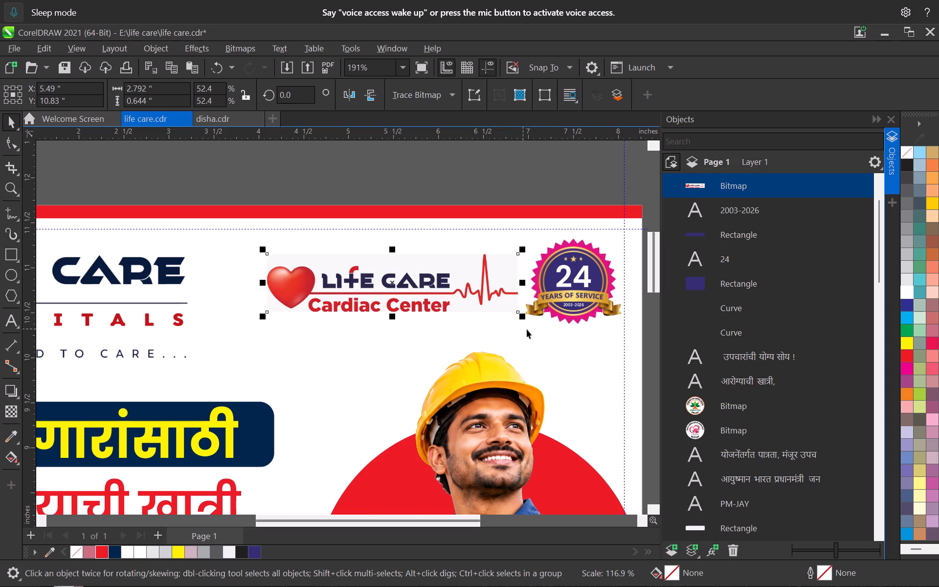
# Nudge the Cardiac Center logo away from the badge to about X 5.4 inches and deselect it.
pyautogui.scroll(-2, 527, 329)
pyautogui.press('Left')
pyautogui.press('Left')
pyautogui.press('Left')
pyautogui.press('Left')
pyautogui.press('Left')
pyautogui.press('Left')
pyautogui.press('Left')
pyautogui.press('Left')
pyautogui.press('Left')
pyautogui.press('Left')
pyautogui.press('Left')
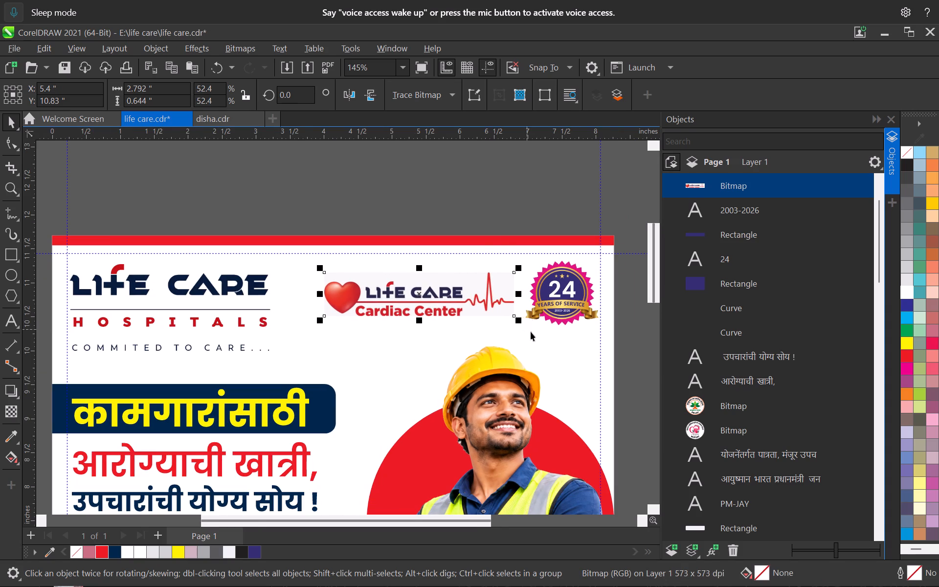
pyautogui.click(478, 200)
# Save the flyer document with the resized header logo.
pyautogui.scroll(-10, 479, 241)
pyautogui.moveTo(480, 250); pyautogui.dragTo(443, 277, button='middle')
pyautogui.scroll(5, 442, 279)
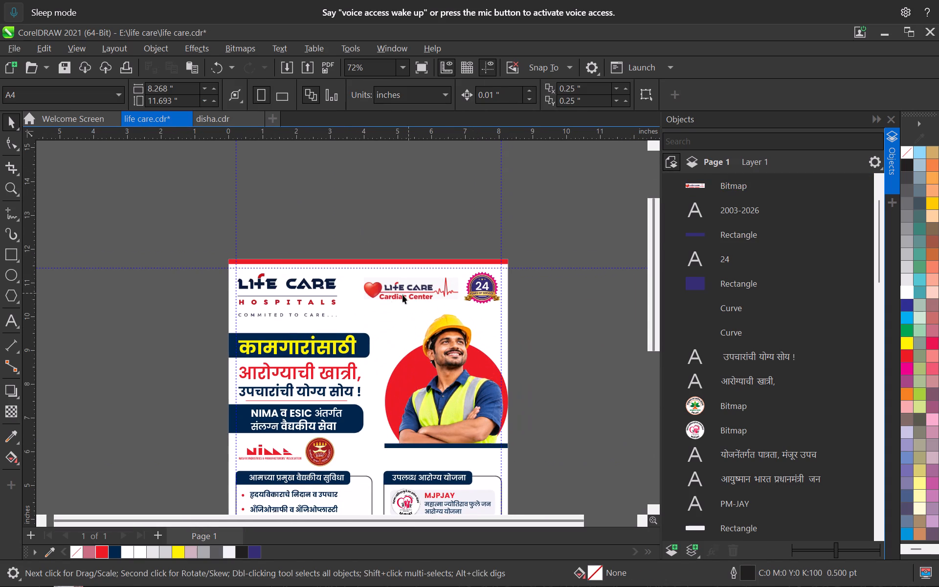
pyautogui.hotkey('ctrl', 's')
# Save a copy of the updated flyer in PDF format.
pyautogui.click(7, 48)
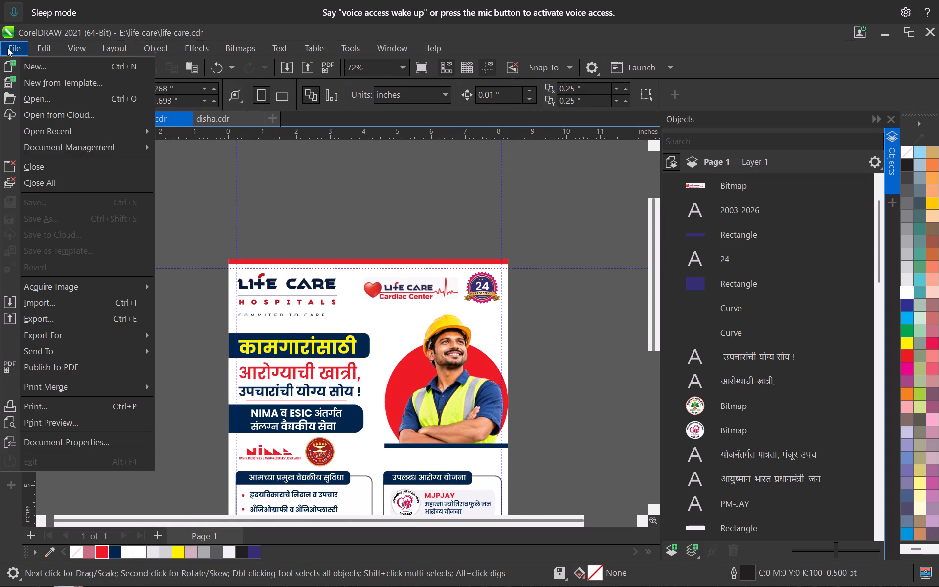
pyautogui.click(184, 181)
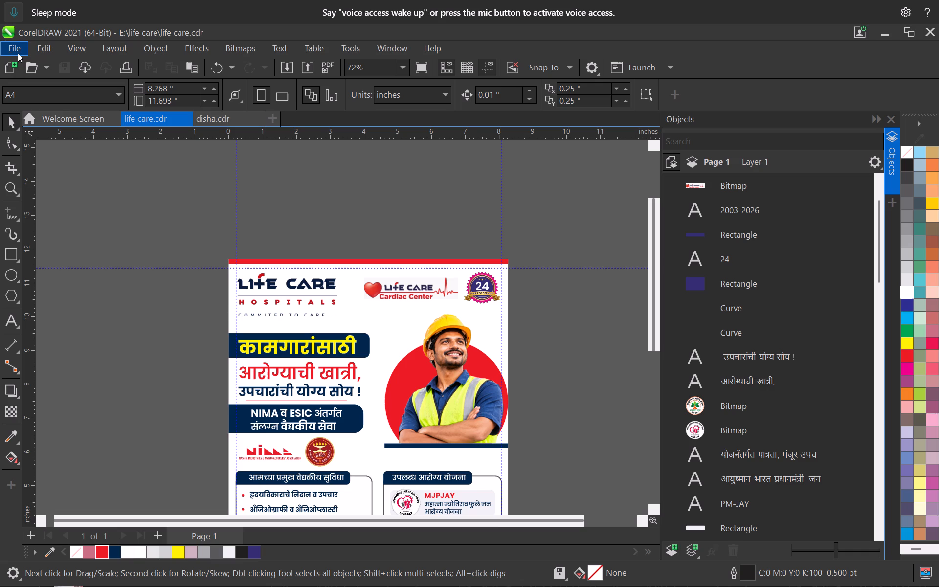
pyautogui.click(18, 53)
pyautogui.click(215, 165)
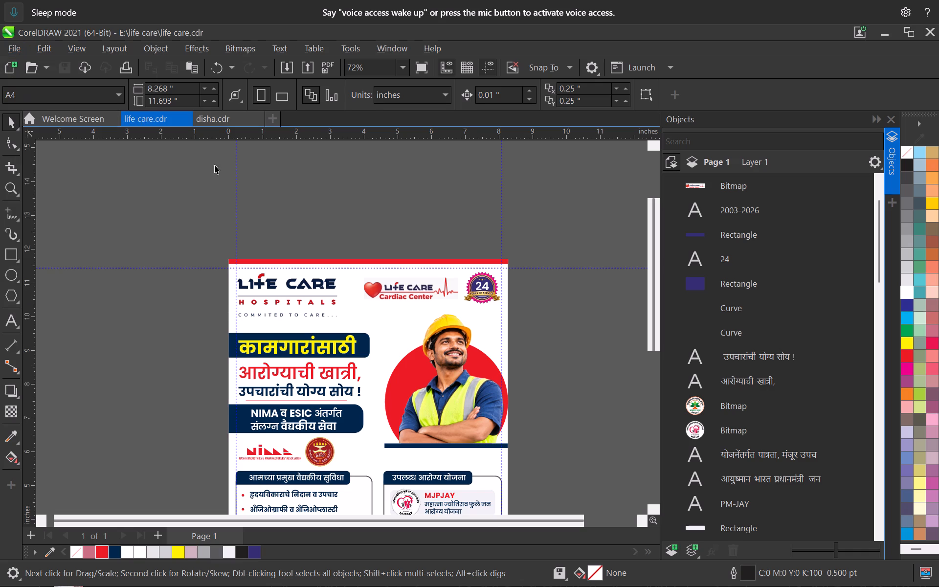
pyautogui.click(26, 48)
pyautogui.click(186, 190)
# Undo the last deletion of the large Cardiac Center logo bitmap and save the flyer document.
pyautogui.hotkey('ctrl', 'z')
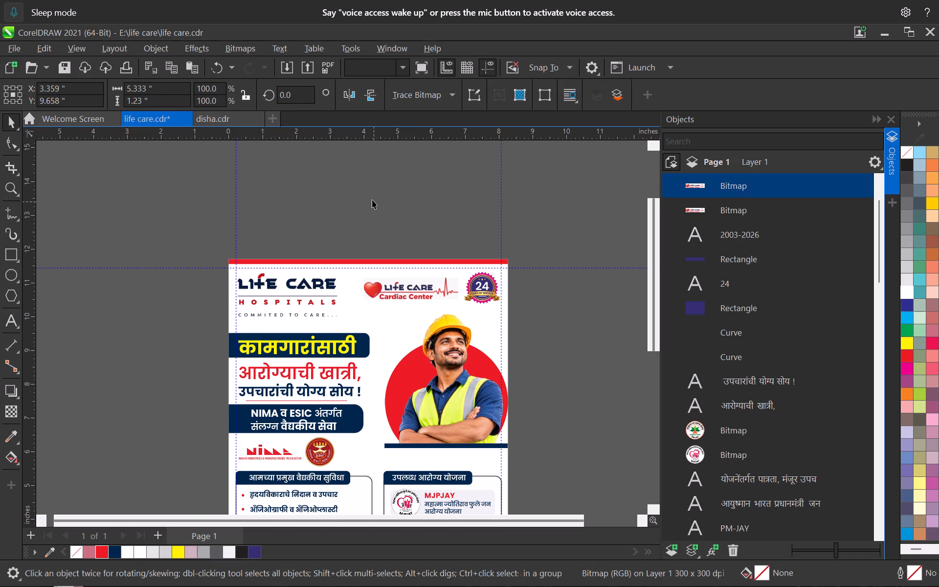
pyautogui.click(372, 200)
pyautogui.hotkey('ctrl', 's')
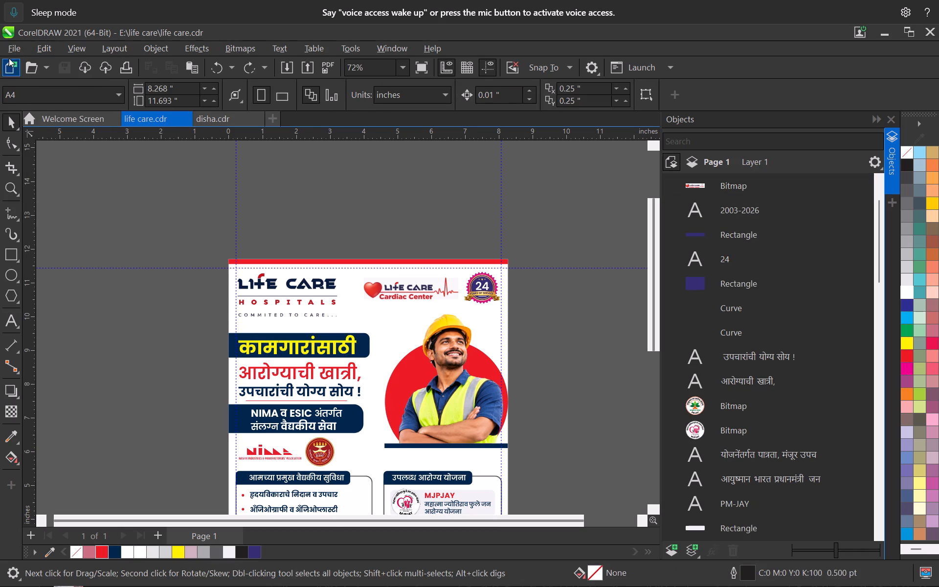
# Begin saving a copy of the flyer in PDF format and delete the old life care PDF from the destination folder.
pyautogui.click(9, 48)
pyautogui.click(66, 222)
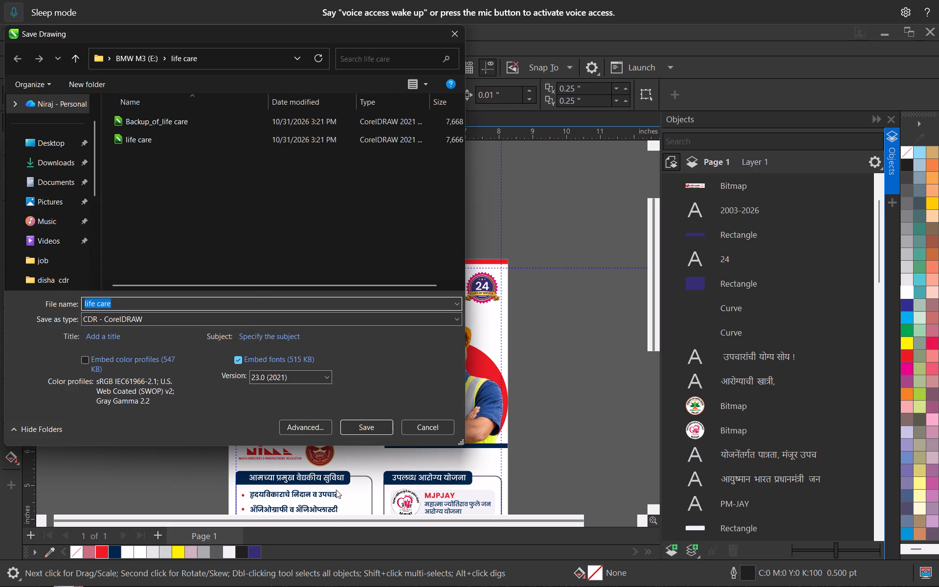
pyautogui.click(271, 319)
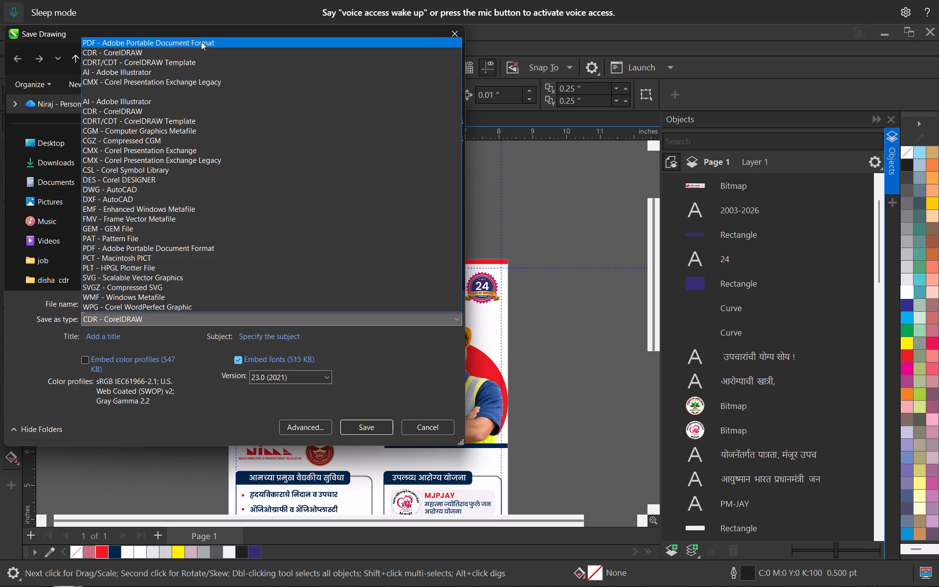
pyautogui.click(201, 42)
pyautogui.click(197, 139)
pyautogui.press('Delete')
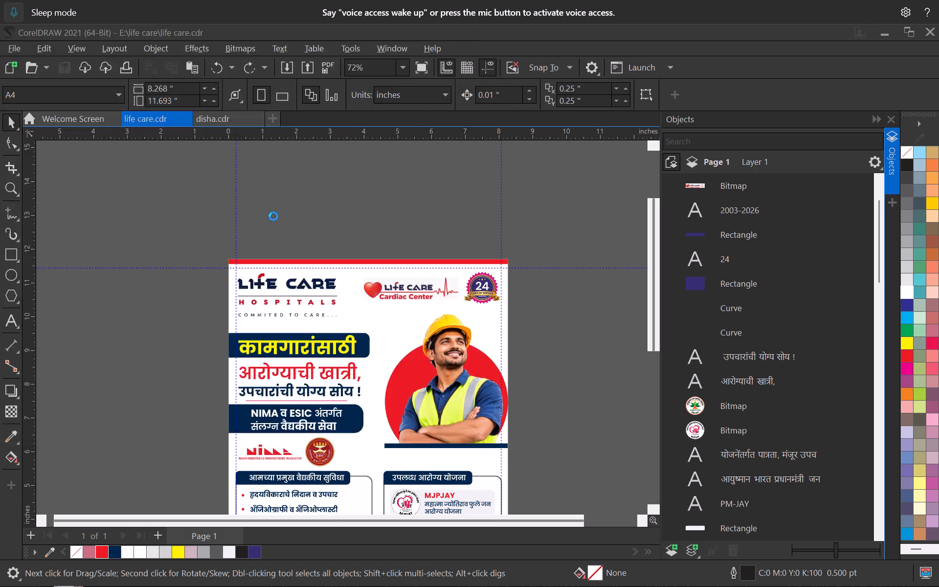
pyautogui.click(515, 347)
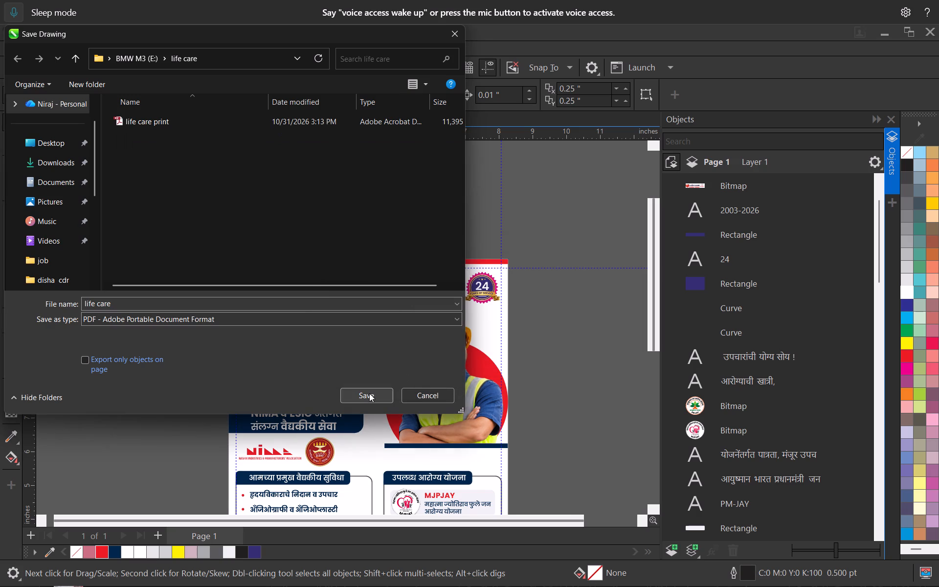
# Save the current document as a PDF named life care, keeping the Editing preset and Acrobat DC compatibility.
pyautogui.click(369, 393)
pyautogui.click(505, 317)
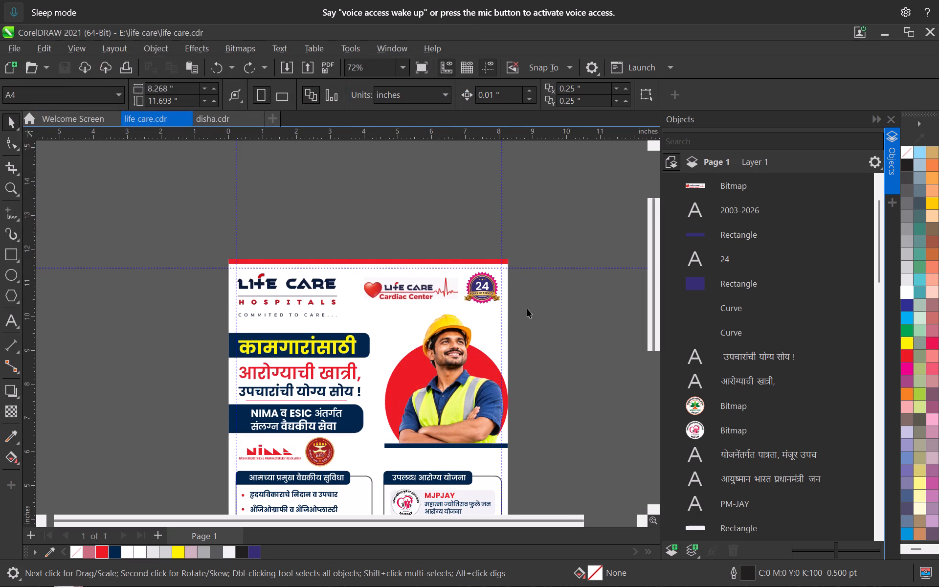
pyautogui.click(616, 454)
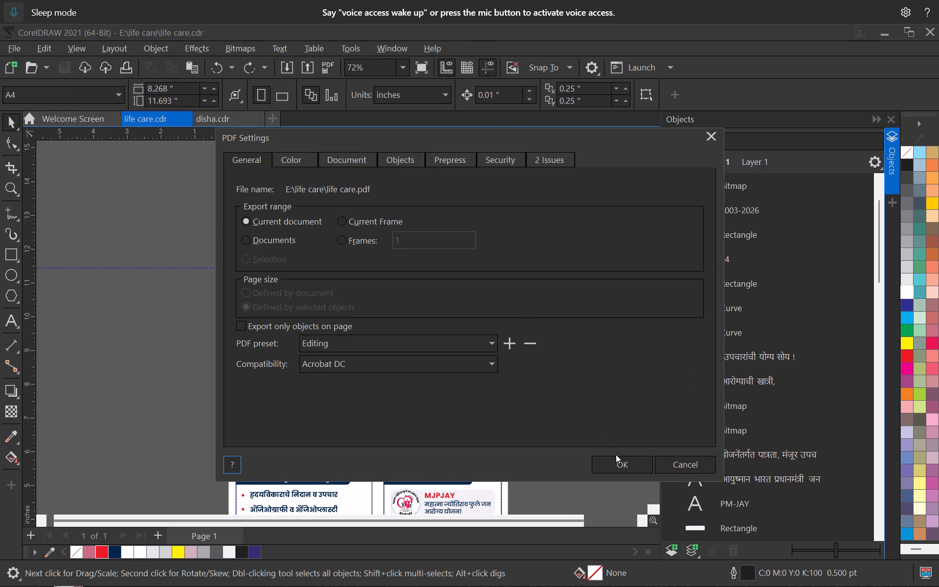
pyautogui.click(617, 466)
# Save the flyer document again.
pyautogui.scroll(-4, 433, 298)
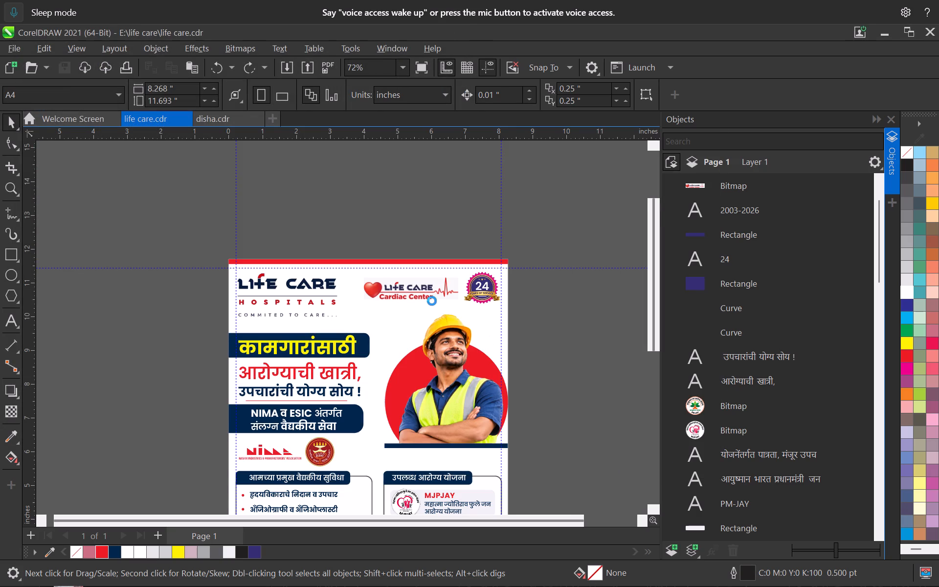
pyautogui.scroll(4, 432, 301)
pyautogui.scroll(-5, 432, 301)
pyautogui.scroll(4, 432, 301)
pyautogui.hotkey('ctrl', 's')
# Examine the flyer's overall layout and the header area around the Cardiac Center logo.
pyautogui.scroll(-5, 426, 413)
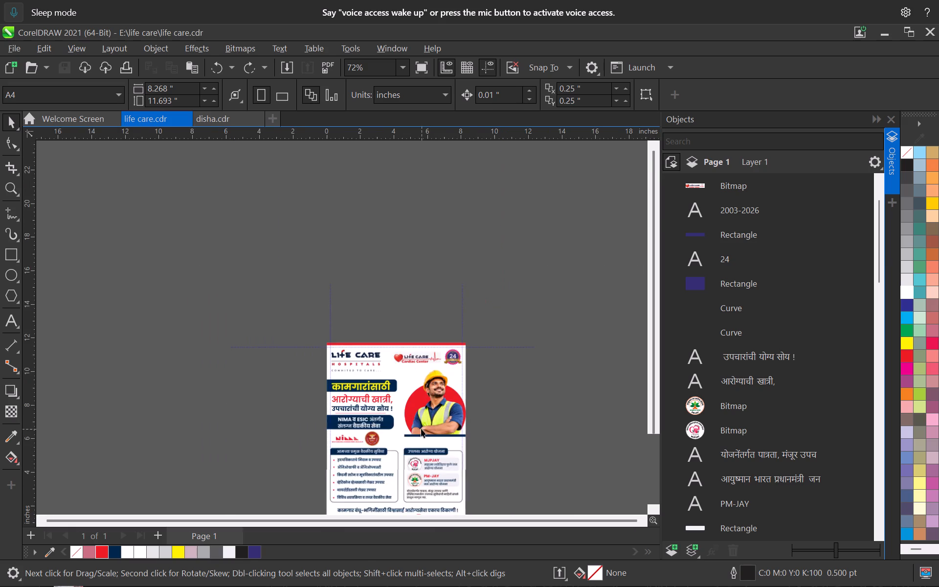
pyautogui.moveTo(421, 429); pyautogui.dragTo(379, 262, button='middle')
pyautogui.scroll(9, 375, 406)
pyautogui.moveTo(373, 328); pyautogui.dragTo(412, 498, button='middle')
pyautogui.scroll(-5, 399, 452)
pyautogui.moveTo(384, 376); pyautogui.dragTo(391, 429, button='middle')
pyautogui.scroll(3, 390, 428)
pyautogui.moveTo(355, 257); pyautogui.dragTo(382, 370, button='middle')
pyautogui.scroll(-5, 375, 324)
pyautogui.scroll(7, 386, 372)
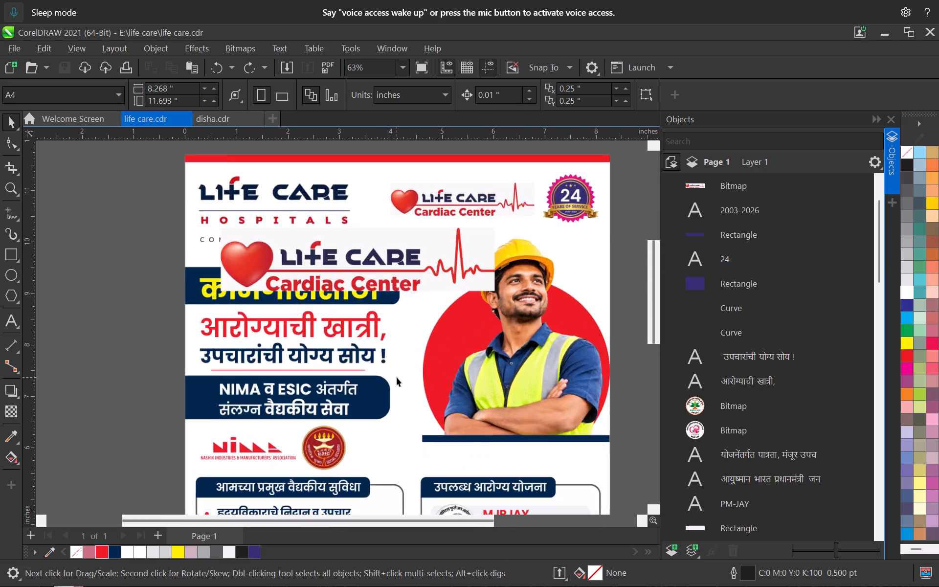
pyautogui.scroll(6, 397, 377)
pyautogui.scroll(-9, 399, 367)
pyautogui.scroll(6, 378, 298)
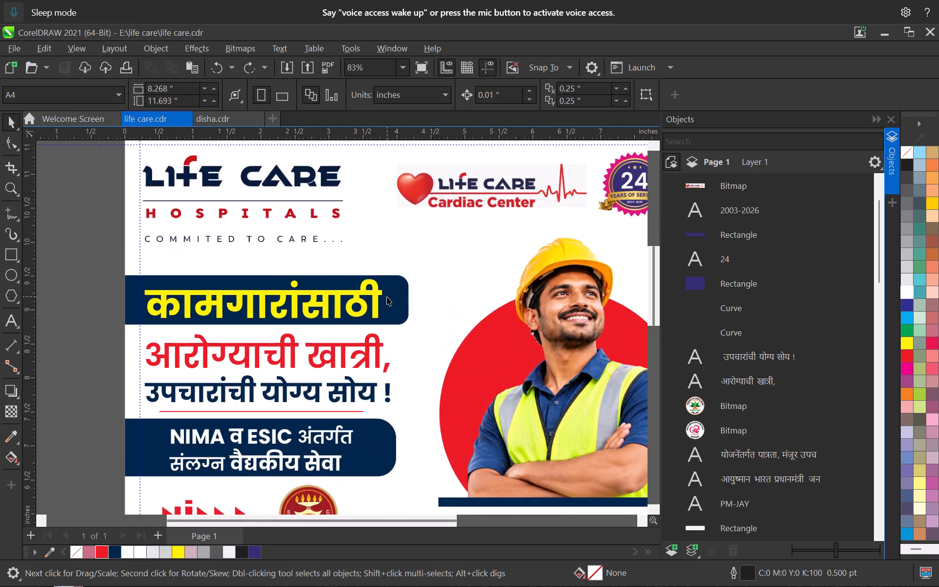
pyautogui.scroll(7, 387, 296)
pyautogui.scroll(-20, 387, 296)
pyautogui.scroll(-2, 387, 296)
pyautogui.scroll(13, 406, 289)
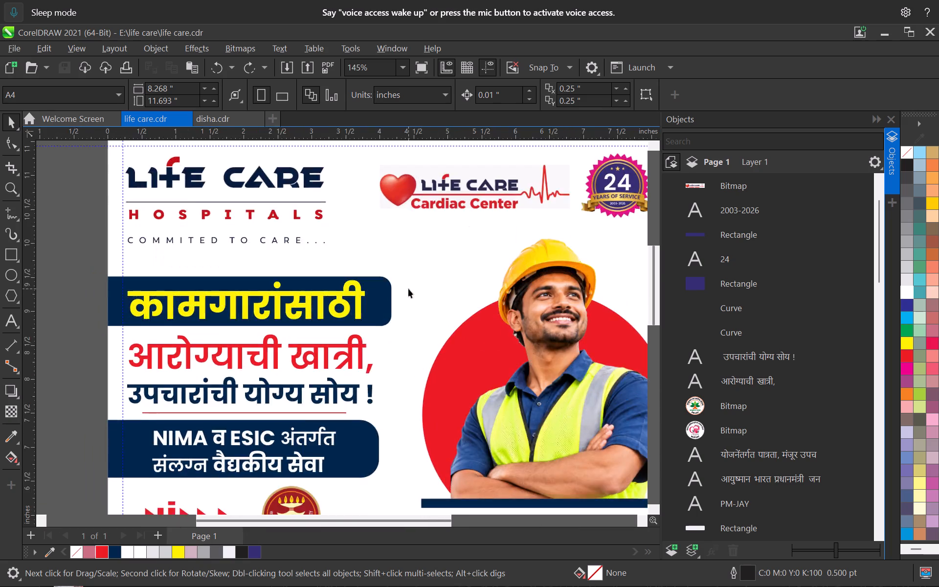
pyautogui.scroll(3, 408, 289)
pyautogui.scroll(-17, 409, 260)
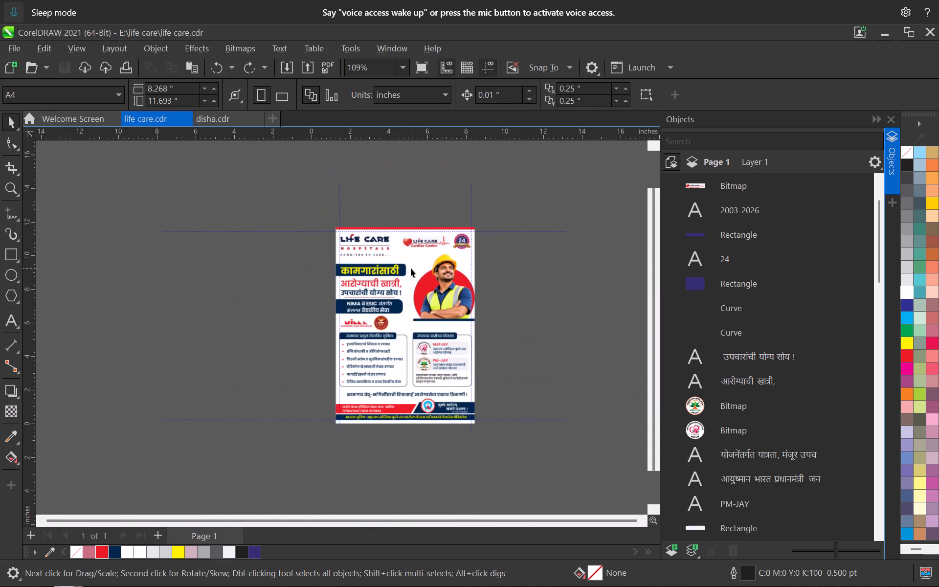
pyautogui.press('ctrl+shift+super+b')
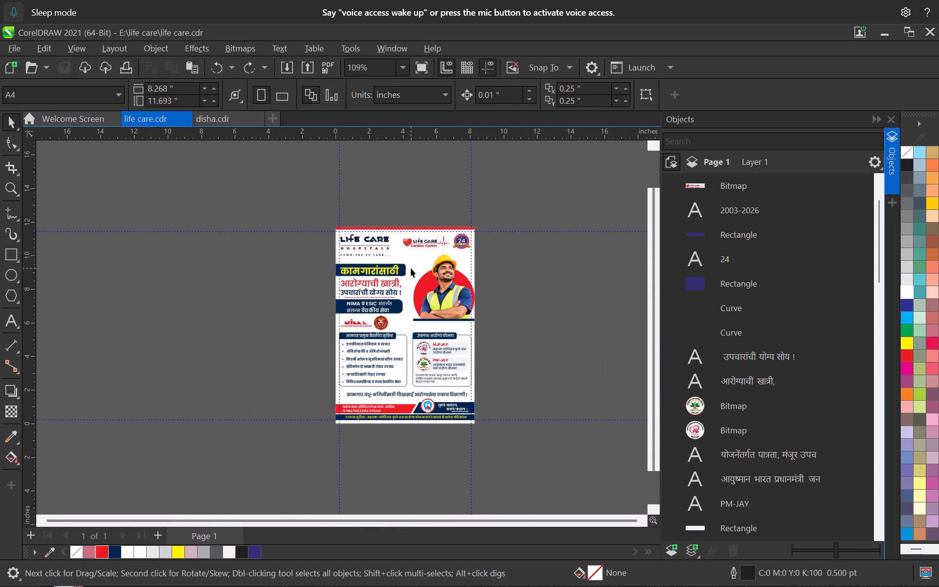
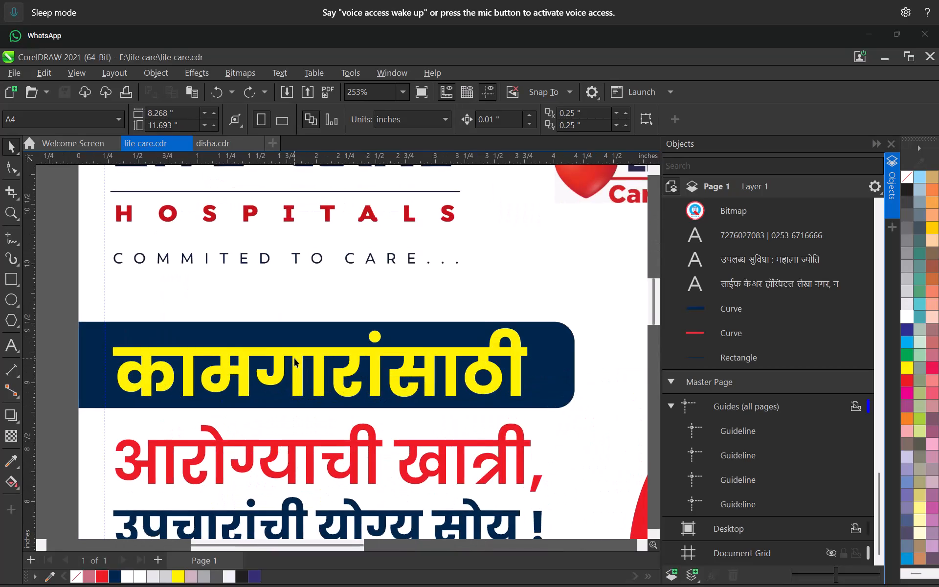
# Review the upper half of the flyer, from the header logos and headline to the medical services and health scheme sections.
pyautogui.scroll(-7, 294, 358)
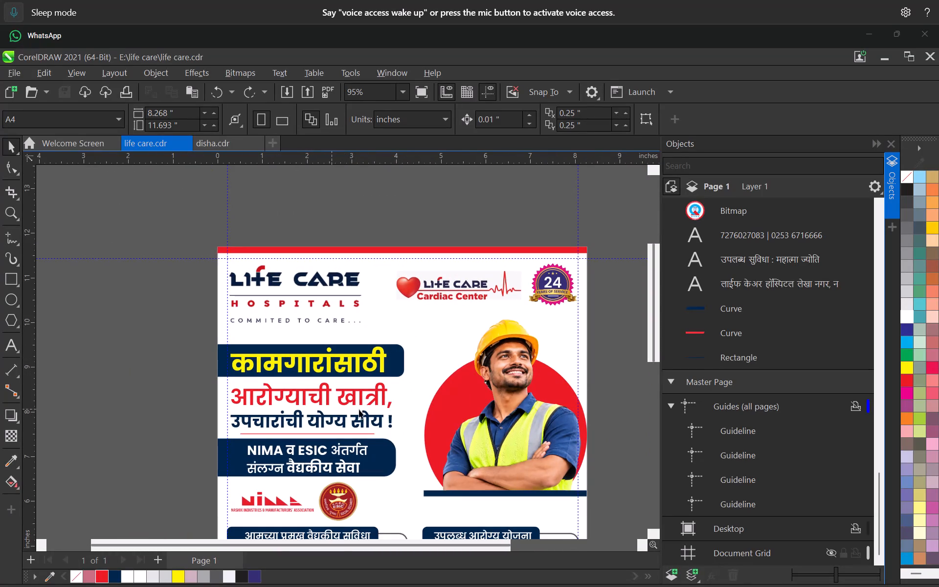
pyautogui.moveTo(335, 500); pyautogui.dragTo(324, 440, button='middle')
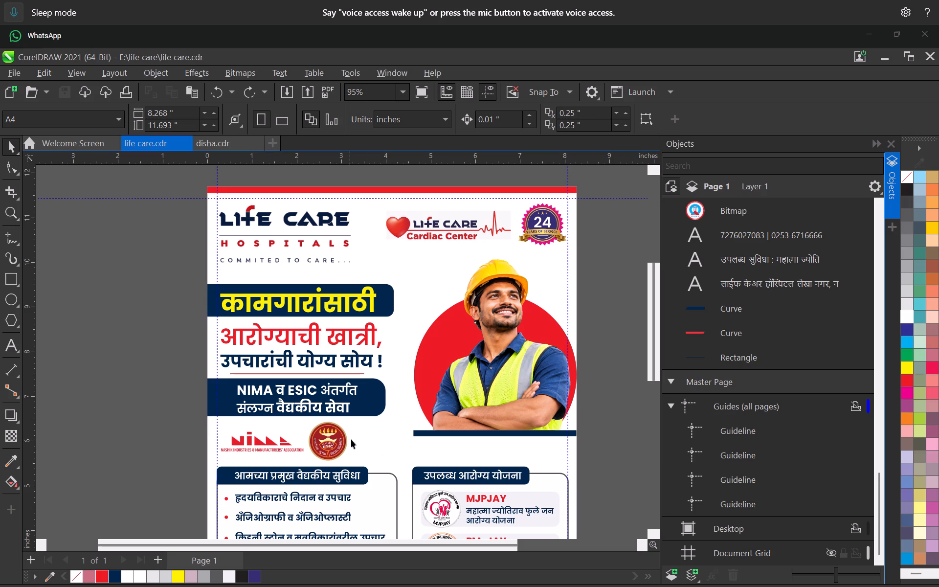
pyautogui.moveTo(445, 395); pyautogui.dragTo(362, 376, button='middle')
pyautogui.rightClick(445, 395)
pyautogui.scroll(6, 363, 373)
pyautogui.scroll(-1, 380, 353)
pyautogui.scroll(1, 380, 353)
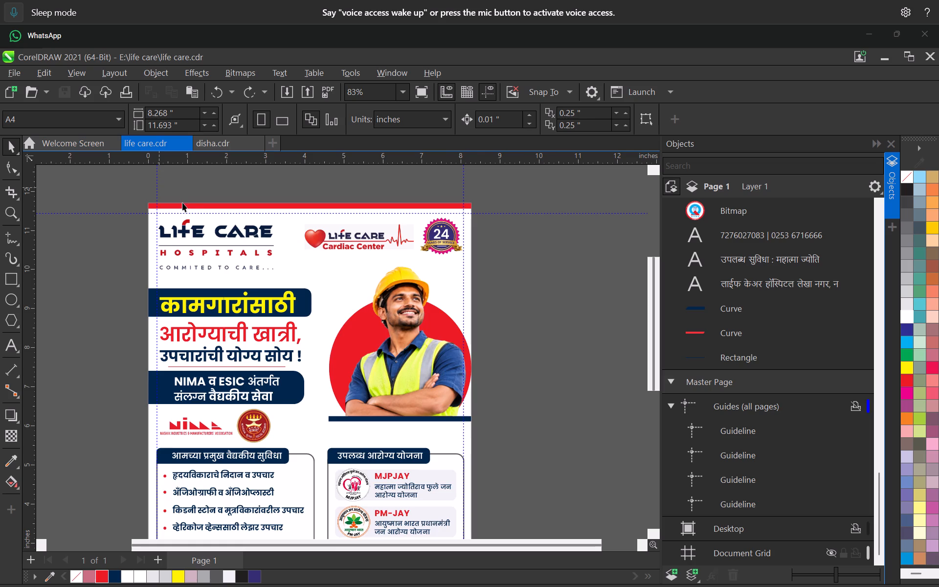
# Examine the flyer's header, the NIMA and ESIC logos and the service lists below them.
pyautogui.scroll(-4, 296, 280)
pyautogui.scroll(5, 296, 280)
pyautogui.hotkey('ctrl', 's')
pyautogui.scroll(3, 292, 283)
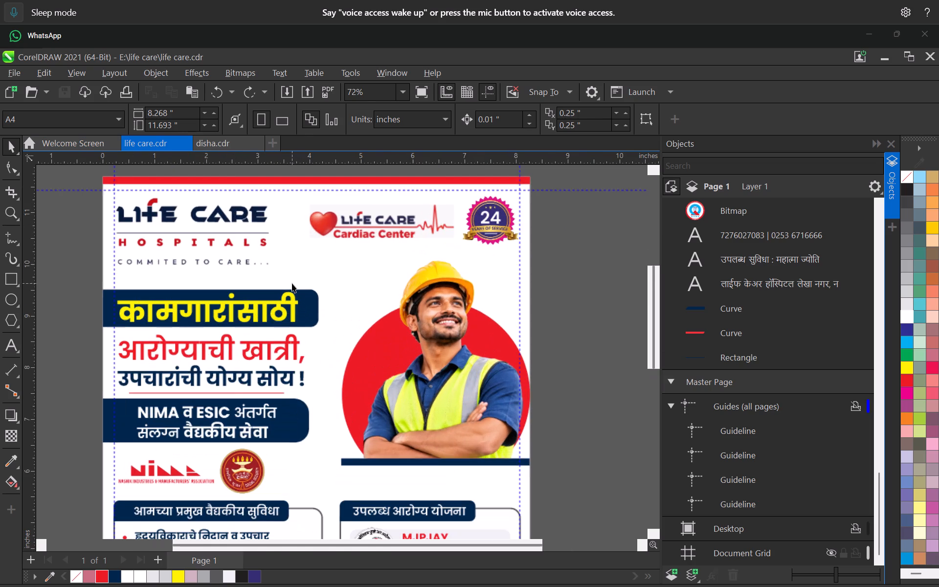
pyautogui.scroll(-3, 288, 315)
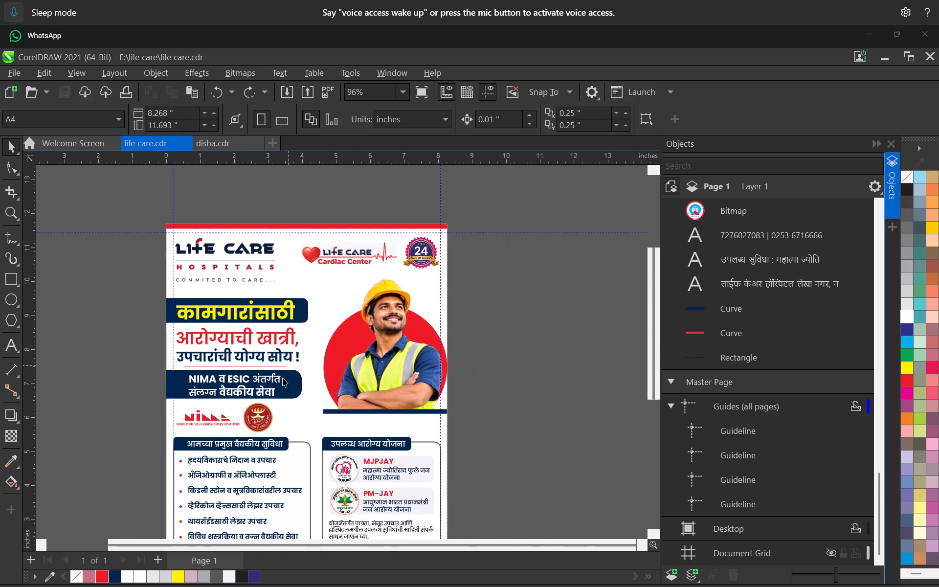
pyautogui.moveTo(264, 417); pyautogui.dragTo(304, 372, button='middle')
pyautogui.scroll(7, 304, 372)
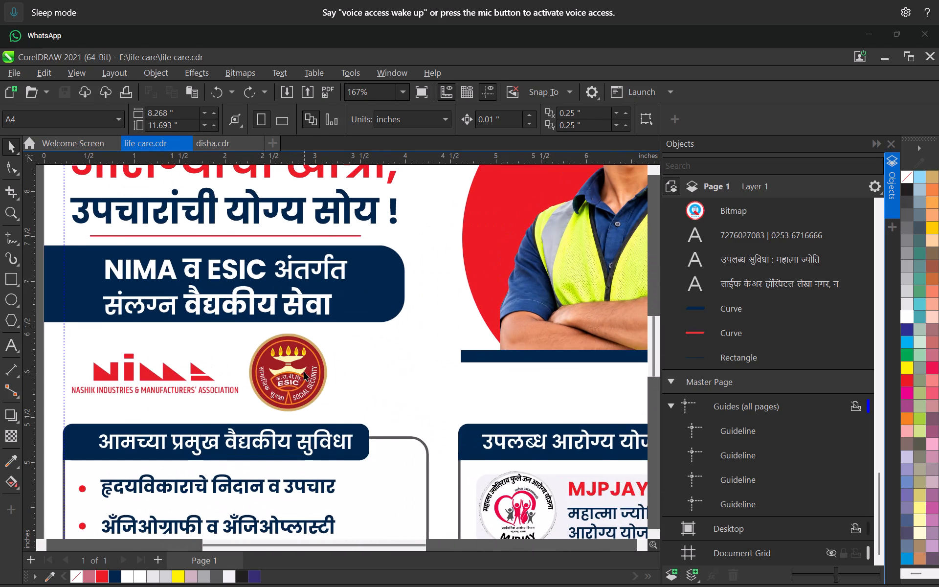
pyautogui.scroll(-5, 304, 372)
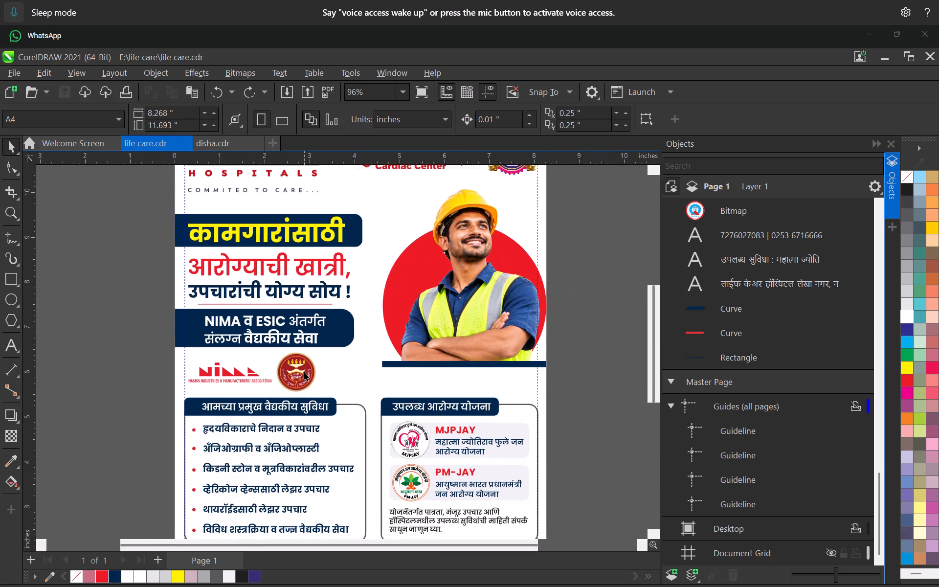
# Save the flyer document.
pyautogui.hotkey('ctrl', 's')
# Delete the old life care print PDF and publish the flyer to PDF under the same name with the Editing preset.
pyautogui.click(15, 67)
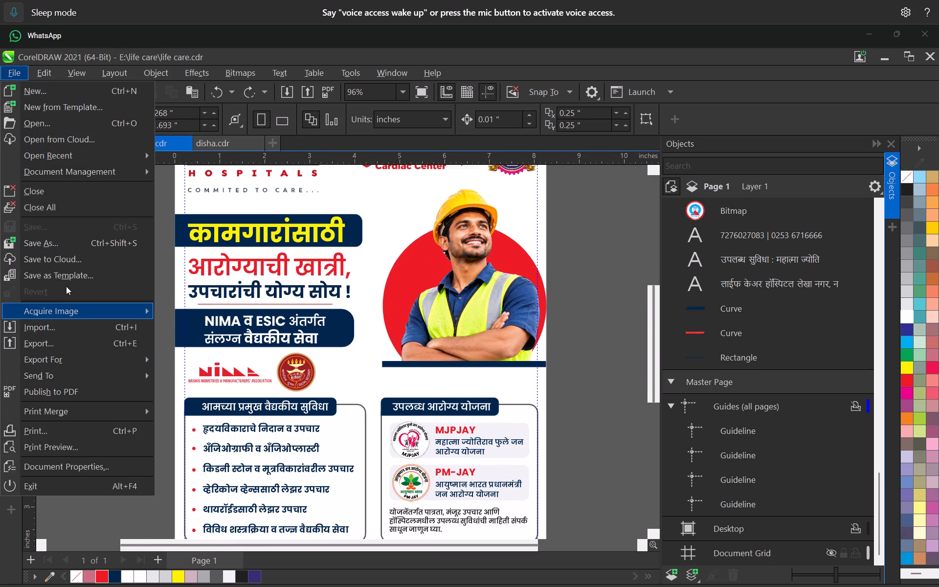
pyautogui.click(67, 393)
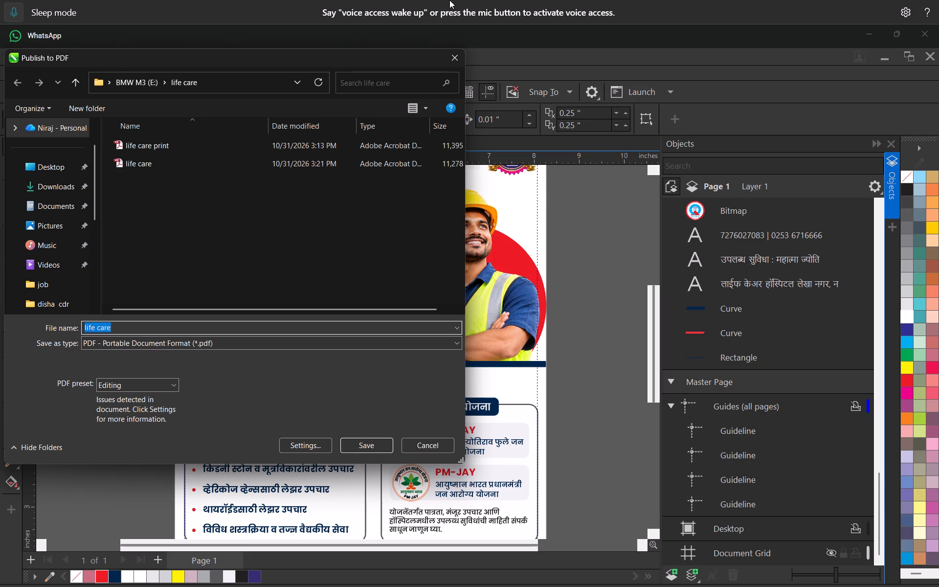
pyautogui.click(158, 143)
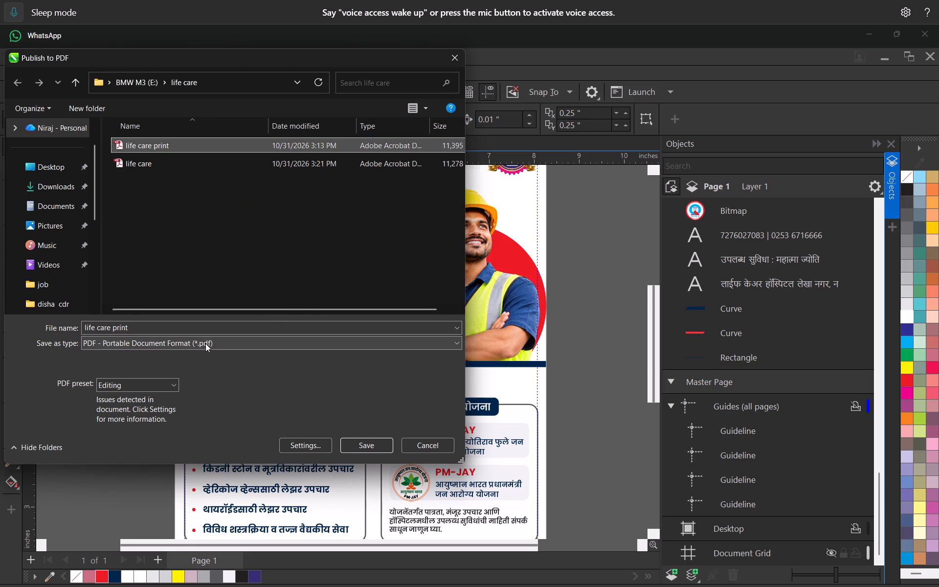
pyautogui.press('Delete')
pyautogui.click(501, 344)
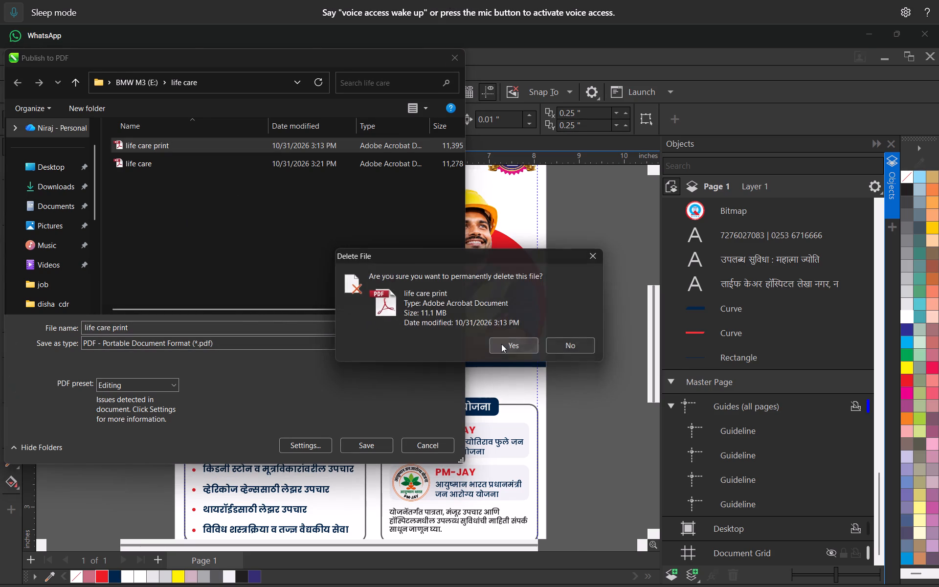
pyautogui.click(357, 445)
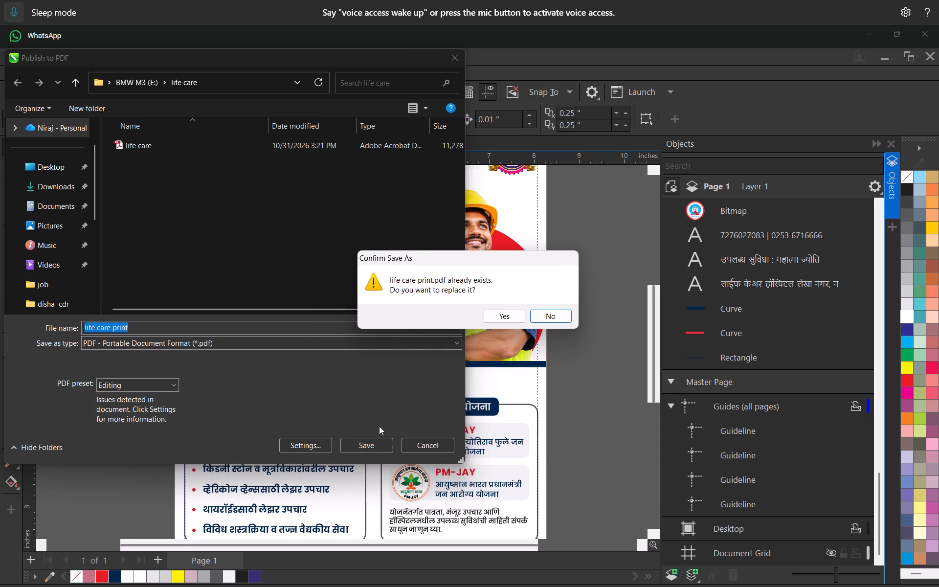
pyautogui.click(498, 320)
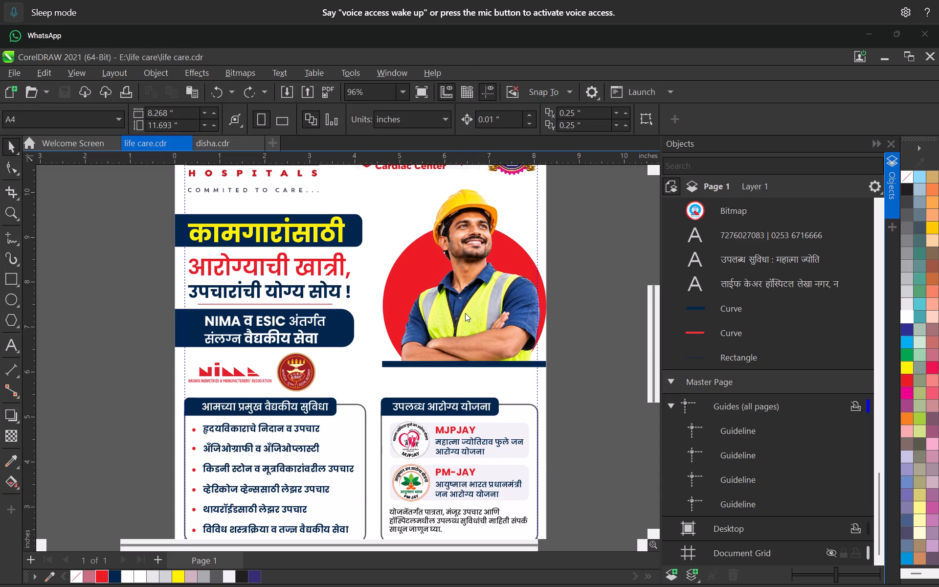
# Save the flyer document again.
pyautogui.hotkey('ctrl', 's')
pyautogui.hotkey('ctrl', 's')
# Delete the old life care drawing and resave the flyer as life care in CDR format, version 23.0 (2021), with fonts embedded.
pyautogui.click(9, 75)
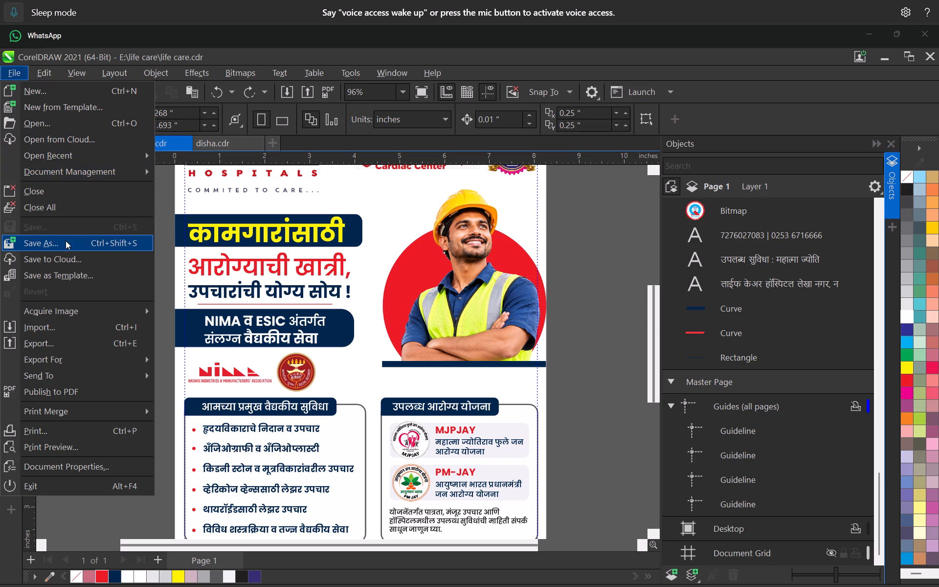
pyautogui.click(66, 241)
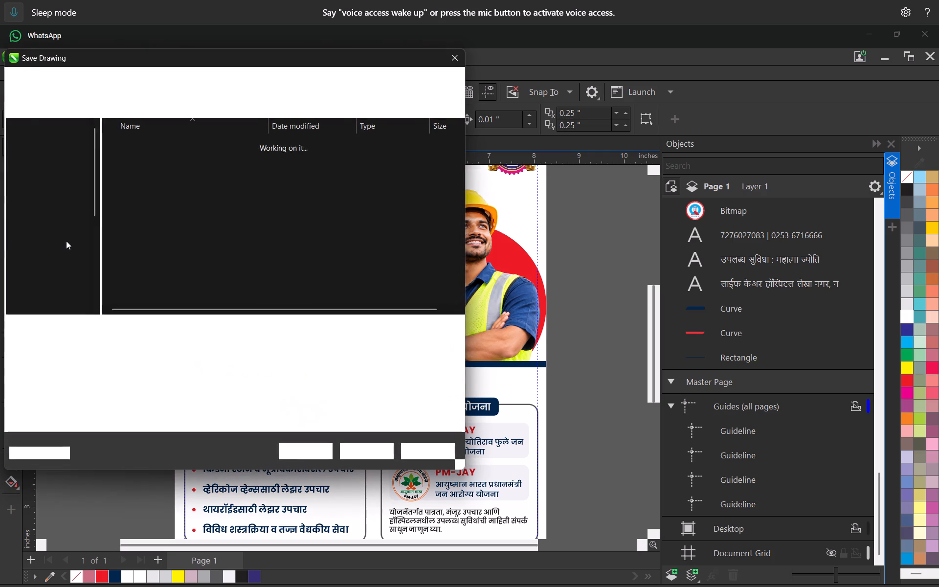
pyautogui.click(201, 166)
pyautogui.press('Delete')
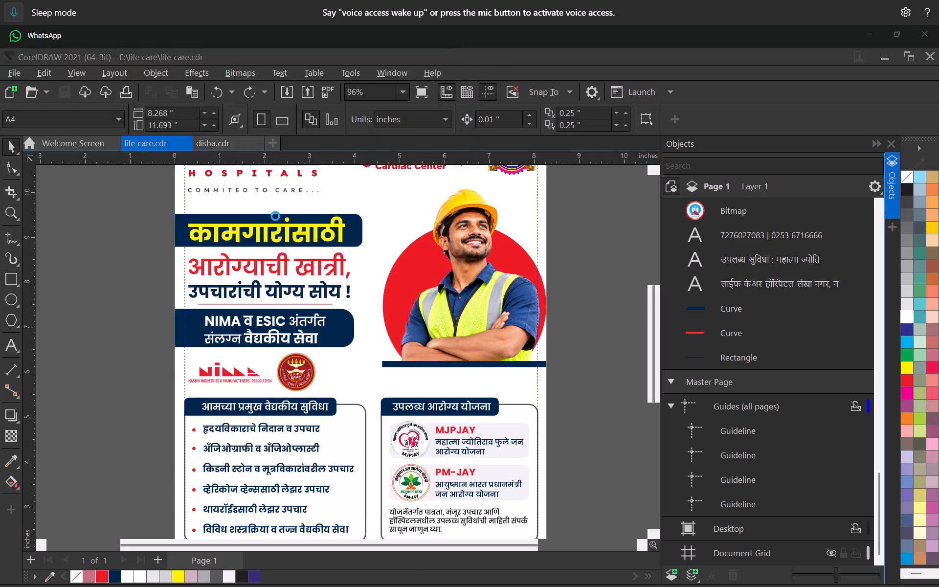
pyautogui.click(507, 343)
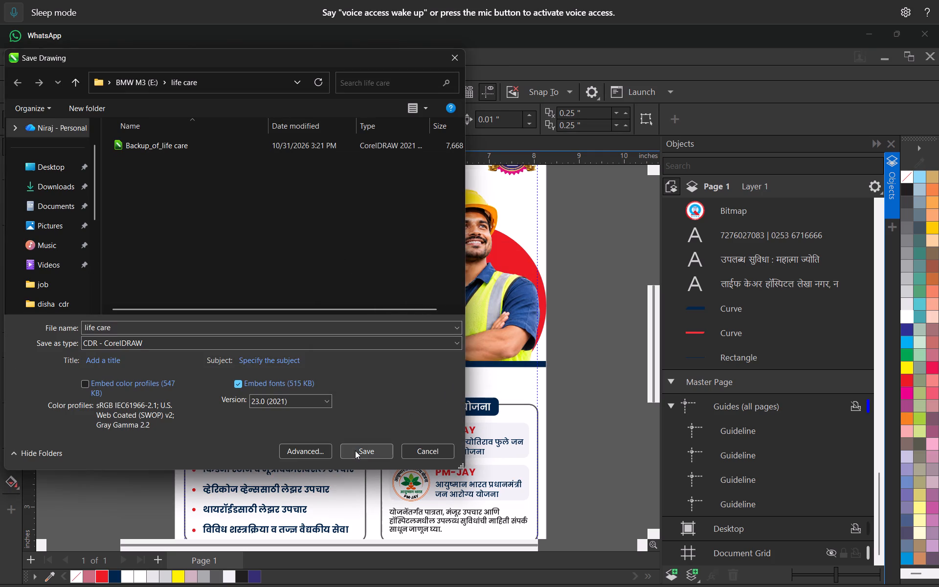
pyautogui.click(355, 451)
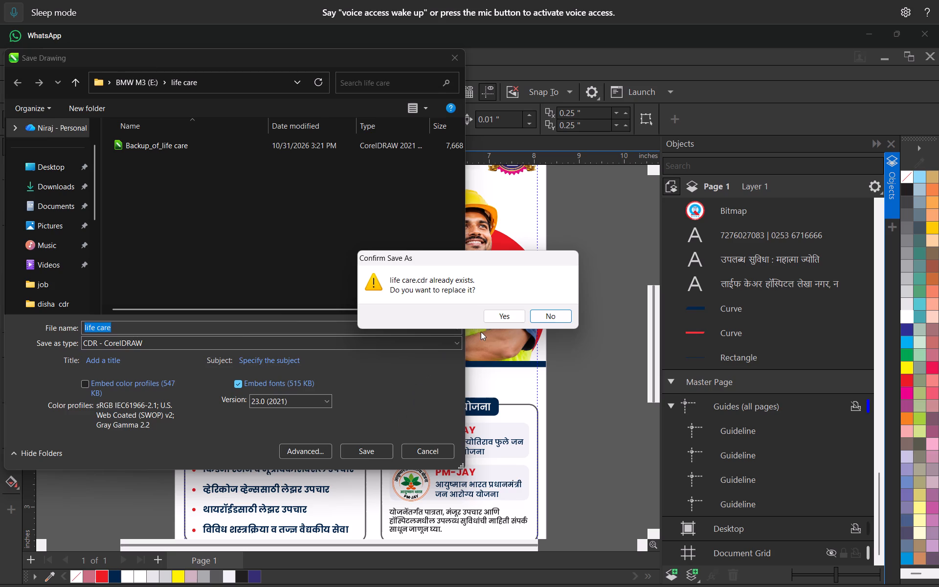
pyautogui.click(488, 314)
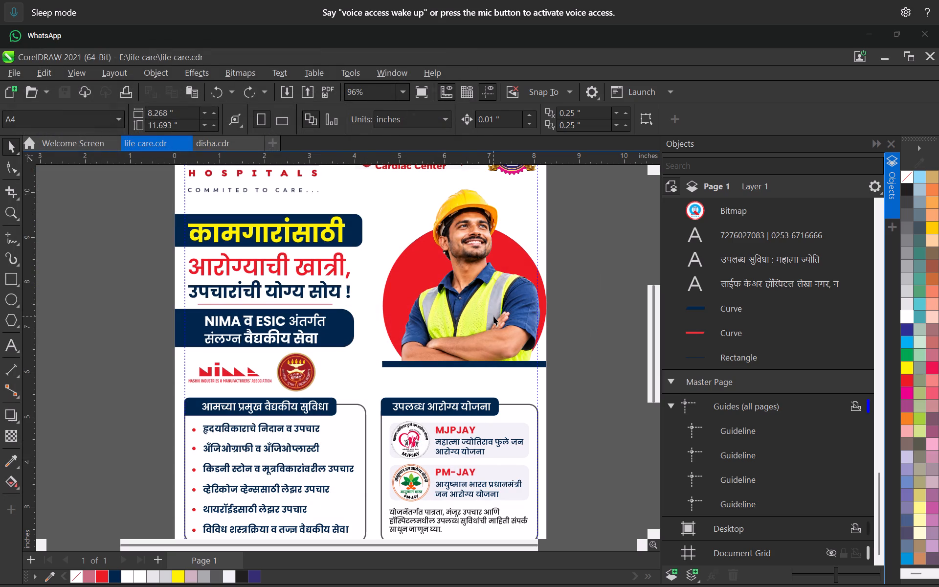
pyautogui.hotkey('ctrl', 's')
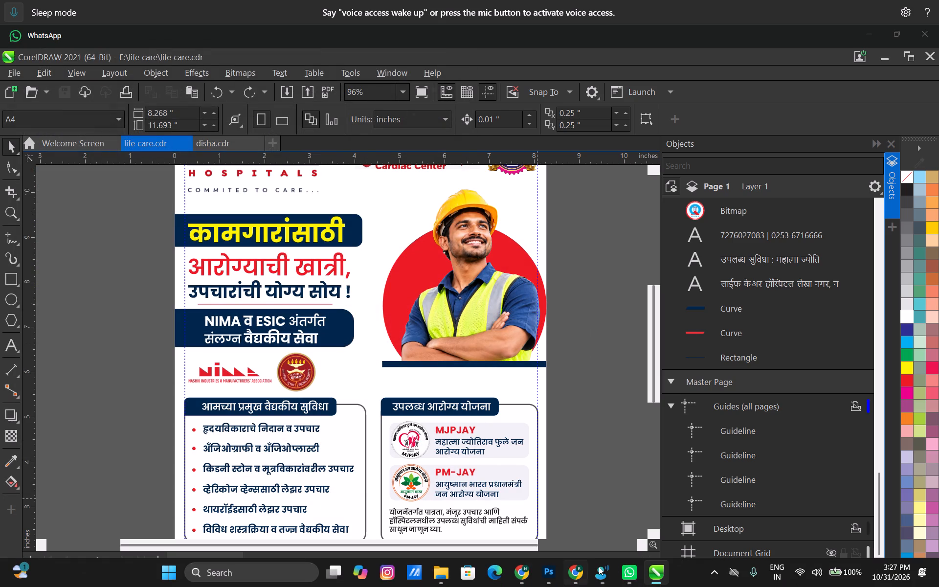
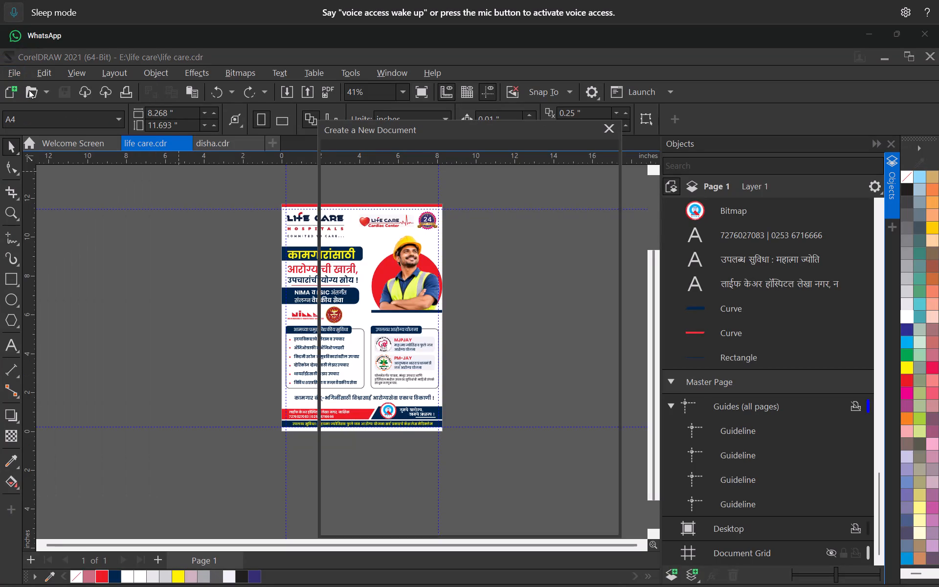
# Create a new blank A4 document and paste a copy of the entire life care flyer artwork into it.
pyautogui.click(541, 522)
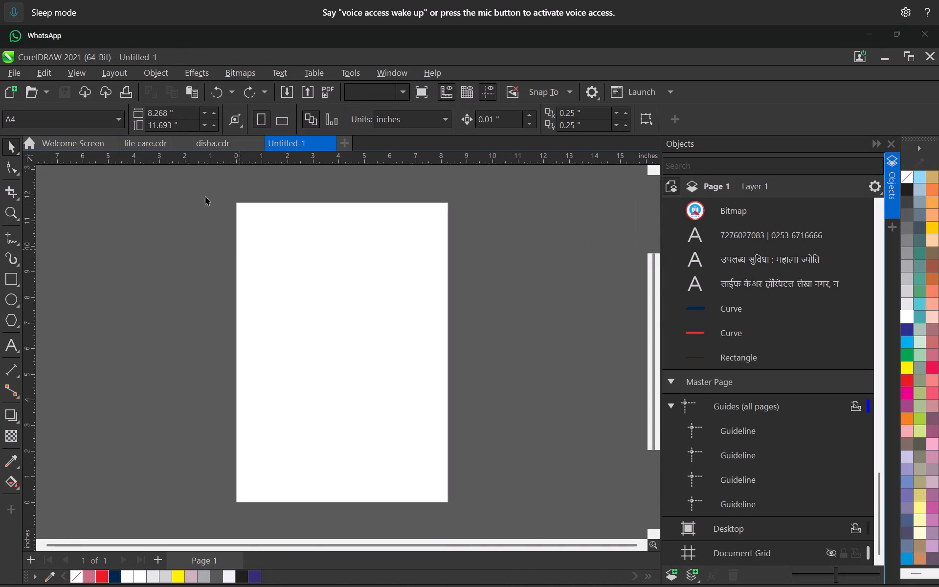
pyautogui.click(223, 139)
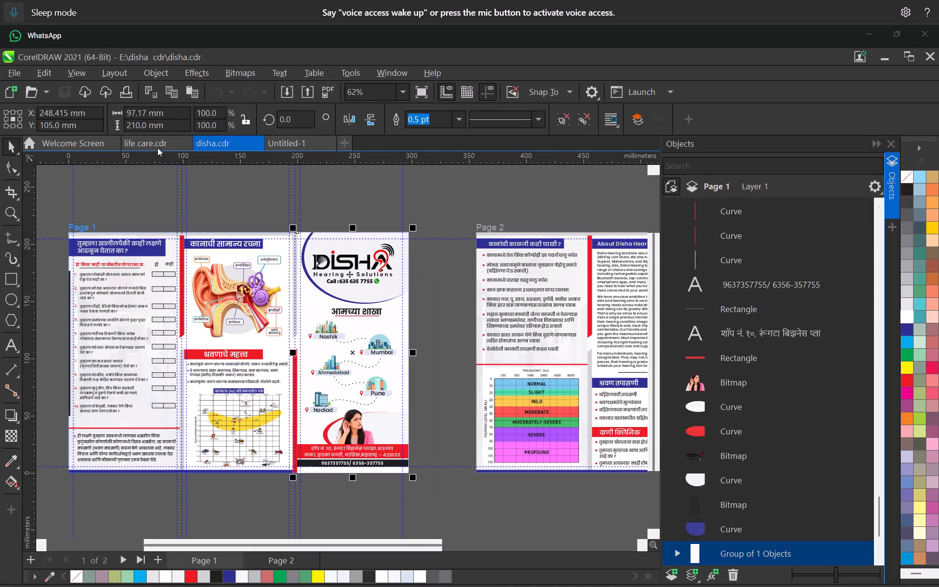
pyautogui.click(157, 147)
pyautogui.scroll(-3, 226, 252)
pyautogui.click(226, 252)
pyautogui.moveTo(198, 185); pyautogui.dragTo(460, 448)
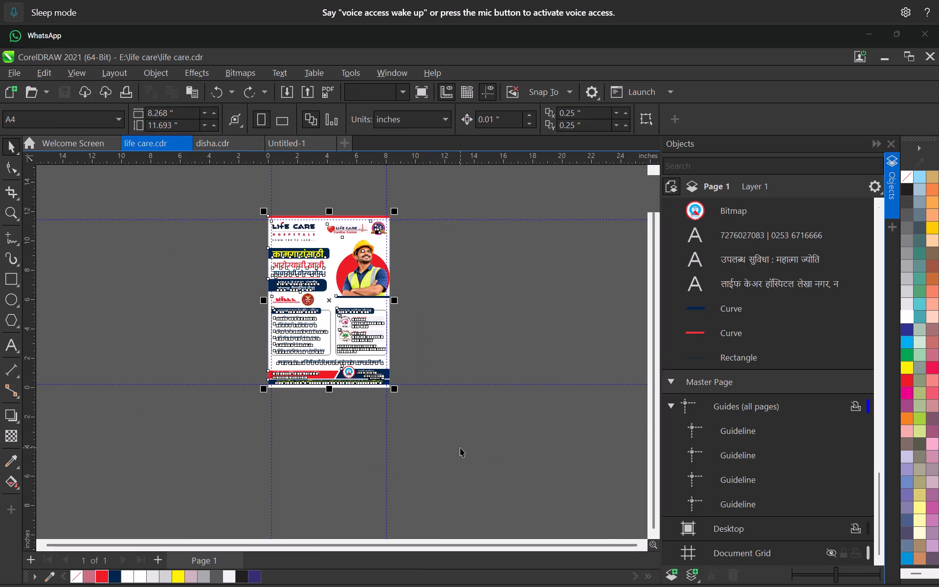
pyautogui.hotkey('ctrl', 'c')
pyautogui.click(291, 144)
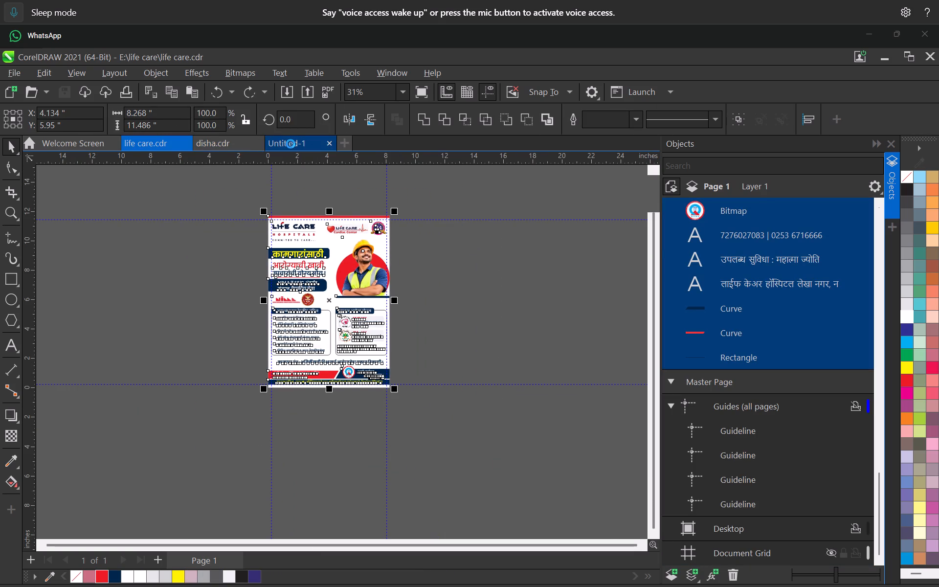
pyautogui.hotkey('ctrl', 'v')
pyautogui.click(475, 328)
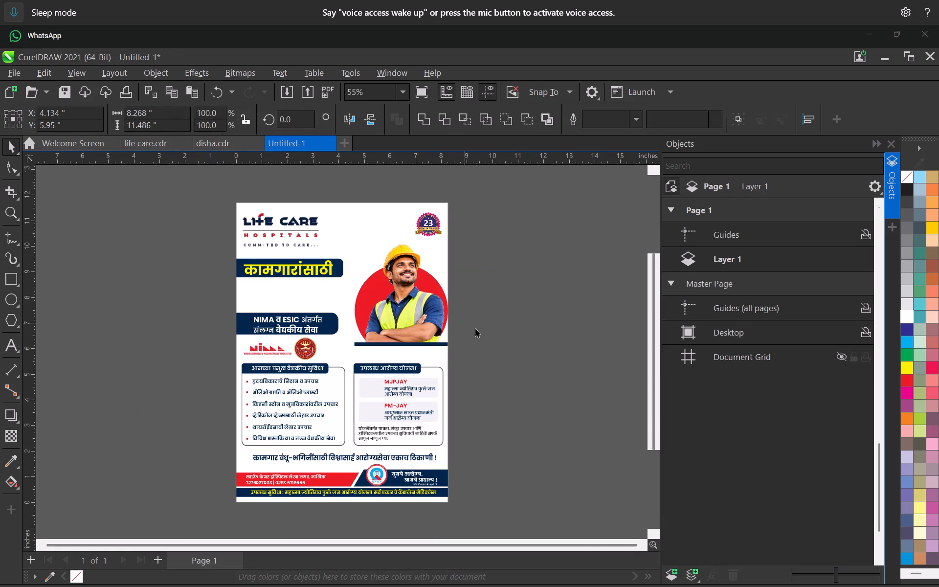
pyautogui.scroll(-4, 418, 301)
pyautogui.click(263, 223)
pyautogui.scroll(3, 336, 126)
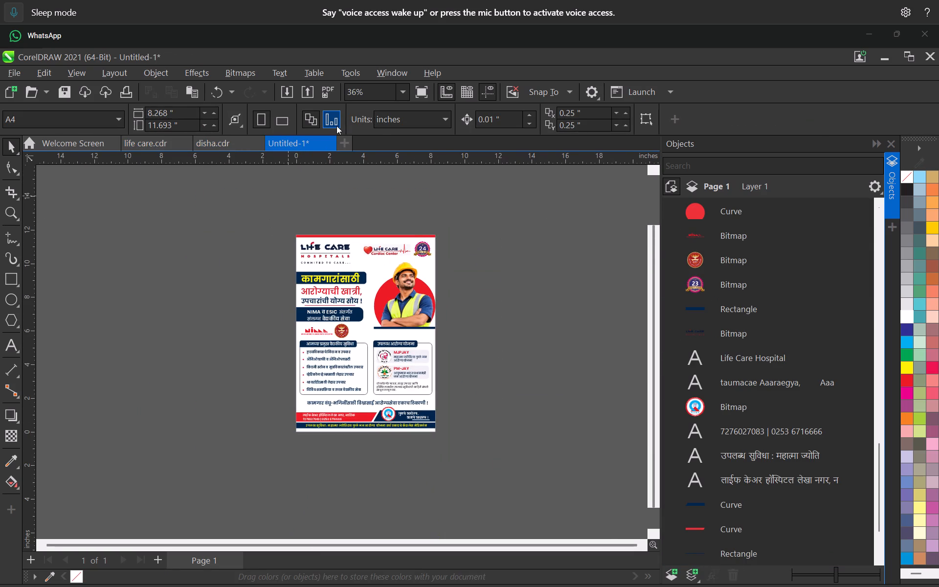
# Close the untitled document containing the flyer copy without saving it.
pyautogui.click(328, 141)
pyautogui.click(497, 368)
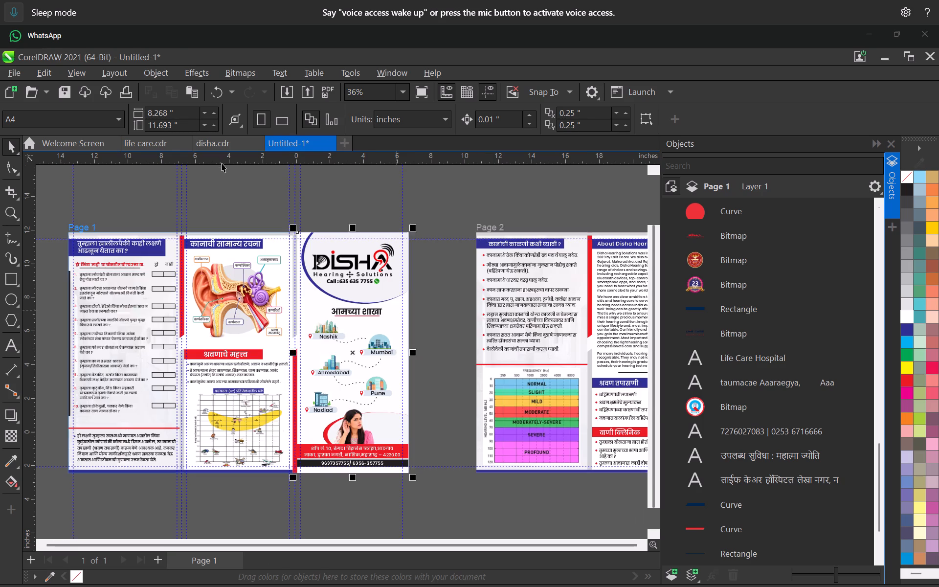
# Return to the life care flyer document and save it.
pyautogui.click(150, 149)
pyautogui.scroll(4, 466, 374)
pyautogui.click(452, 269)
pyautogui.moveTo(354, 280); pyautogui.dragTo(429, 355, button='middle')
pyautogui.scroll(1, 429, 355)
pyautogui.scroll(1, 366, 322)
pyautogui.moveTo(367, 324); pyautogui.dragTo(397, 361, button='middle')
pyautogui.scroll(2, 473, 354)
pyautogui.click(505, 319)
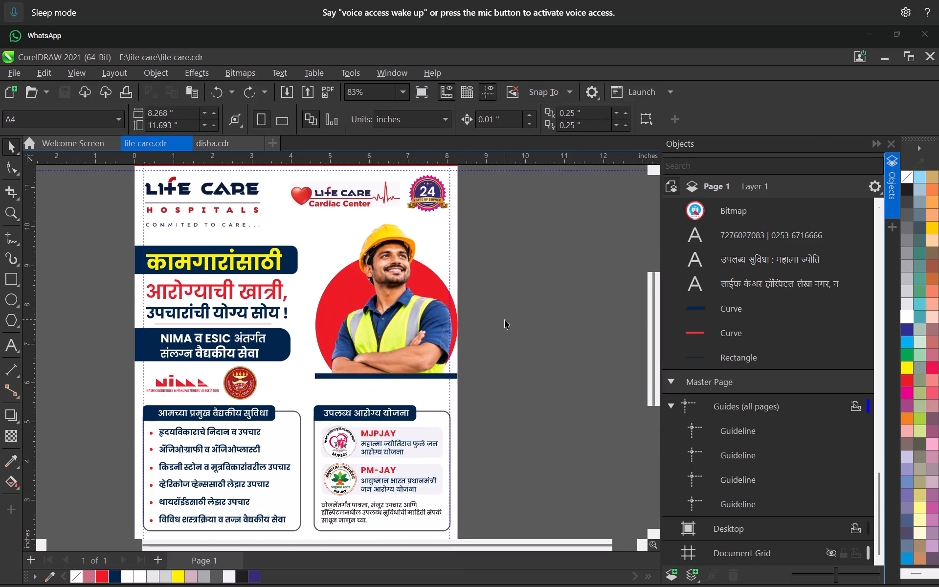
pyautogui.hotkey('ctrl', 's')
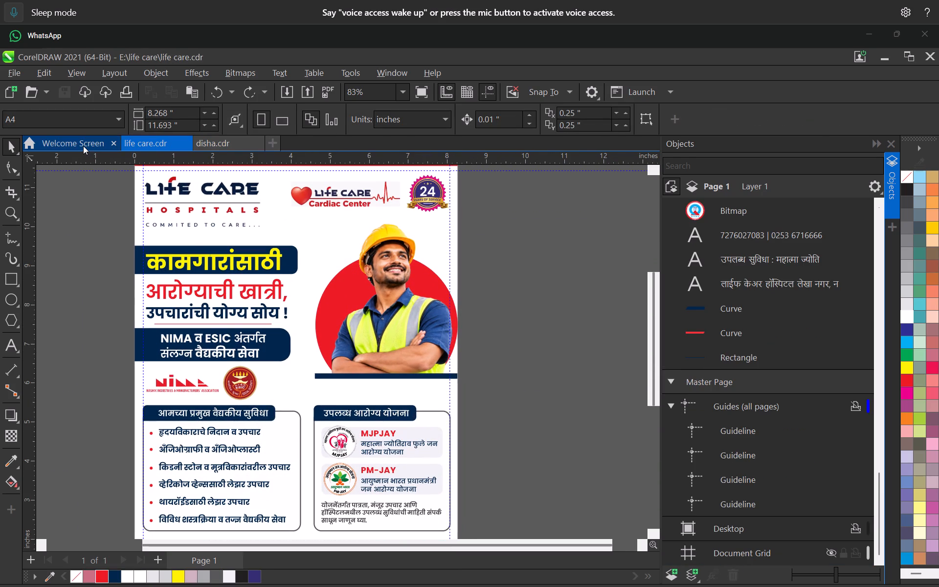
# Bring up life care.cdr from the recent documents and examine the flyer's artwork at different magnifications.
pyautogui.click(83, 146)
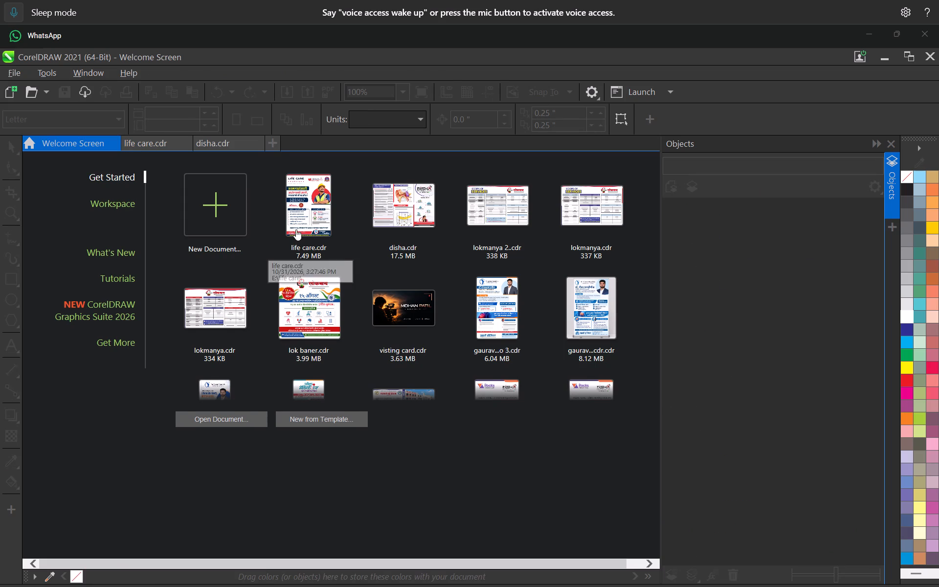
pyautogui.click(296, 229)
pyautogui.scroll(-5, 325, 275)
pyautogui.scroll(6, 325, 276)
pyautogui.scroll(-6, 325, 276)
pyautogui.scroll(5, 324, 276)
pyautogui.scroll(-5, 325, 276)
pyautogui.scroll(5, 325, 276)
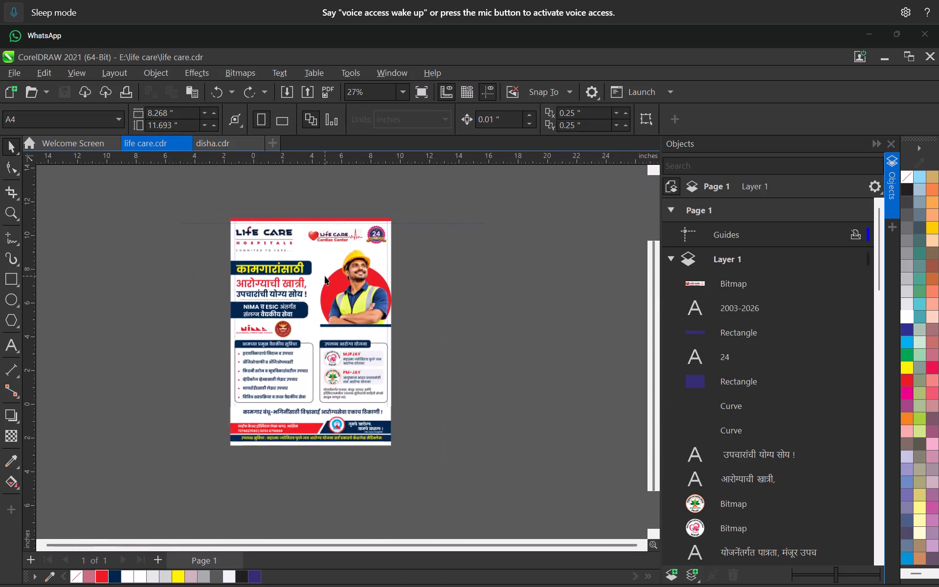
pyautogui.scroll(6, 325, 276)
pyautogui.scroll(-6, 325, 276)
pyautogui.scroll(5, 325, 276)
pyautogui.scroll(-6, 325, 276)
pyautogui.scroll(6, 325, 276)
pyautogui.scroll(-6, 325, 276)
pyautogui.scroll(2, 334, 279)
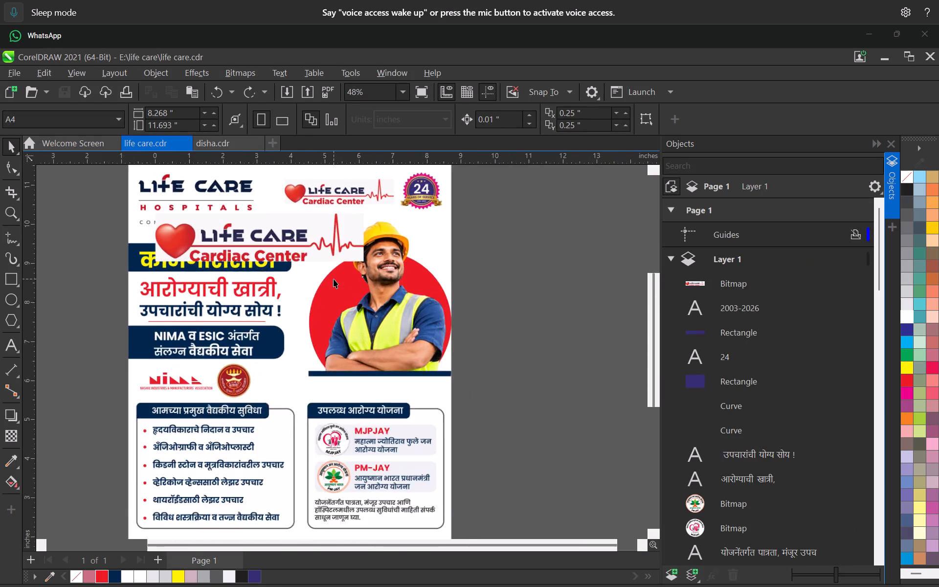
pyautogui.scroll(4, 334, 279)
# Close the life care document and reopen life care.cdr from the recent documents.
pyautogui.click(182, 142)
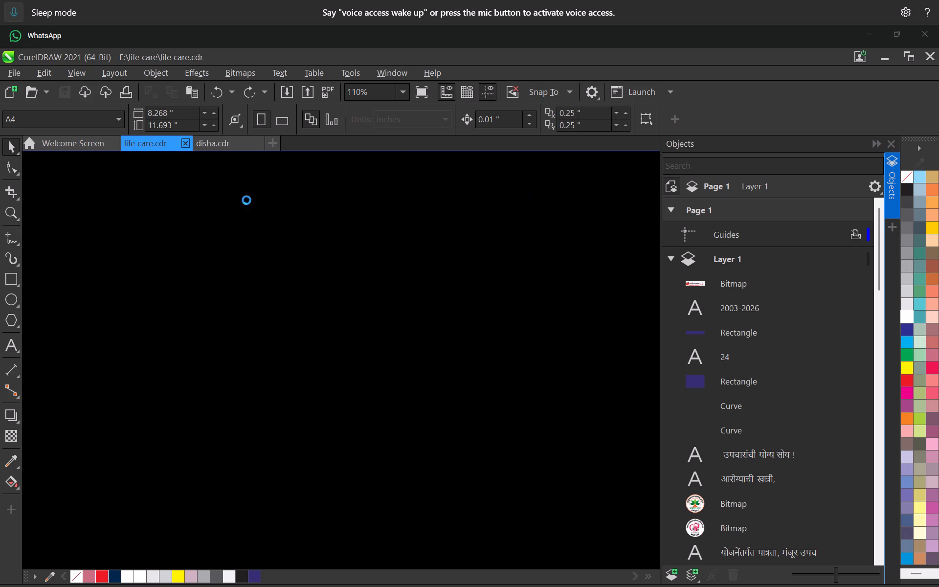
pyautogui.click(88, 141)
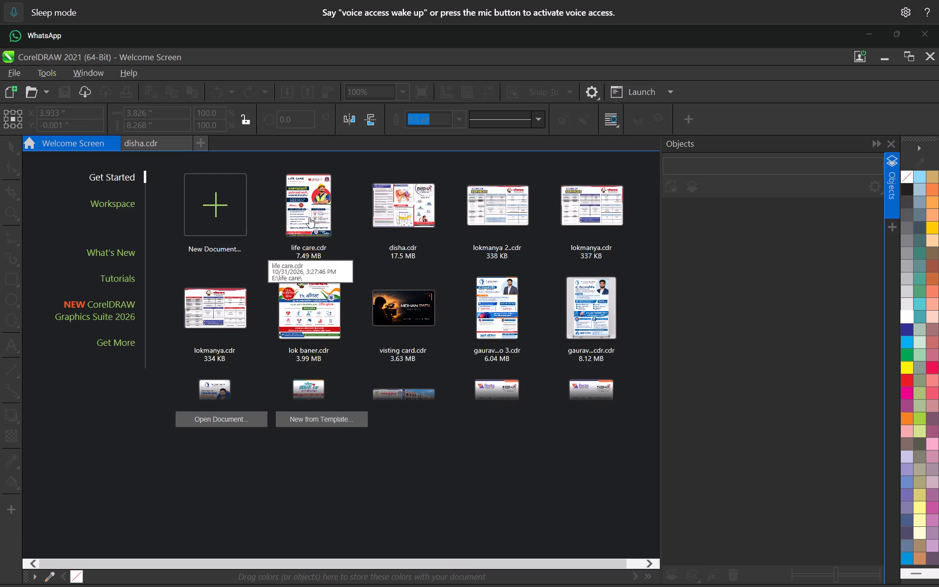
pyautogui.click(309, 217)
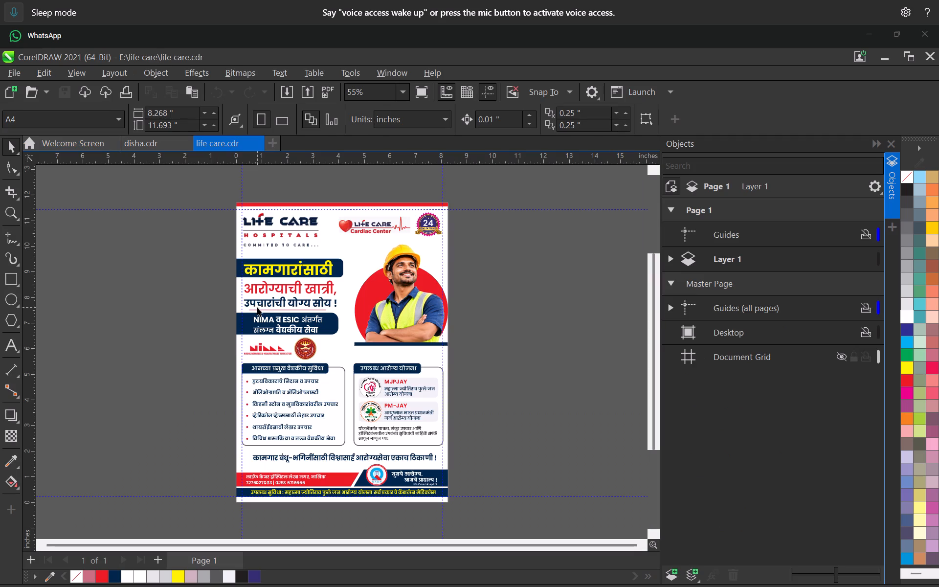
# Check the reopened life care flyer's artwork and save the document.
pyautogui.scroll(9, 315, 289)
pyautogui.scroll(-7, 314, 281)
pyautogui.scroll(9, 309, 295)
pyautogui.scroll(-6, 313, 281)
pyautogui.scroll(5, 311, 286)
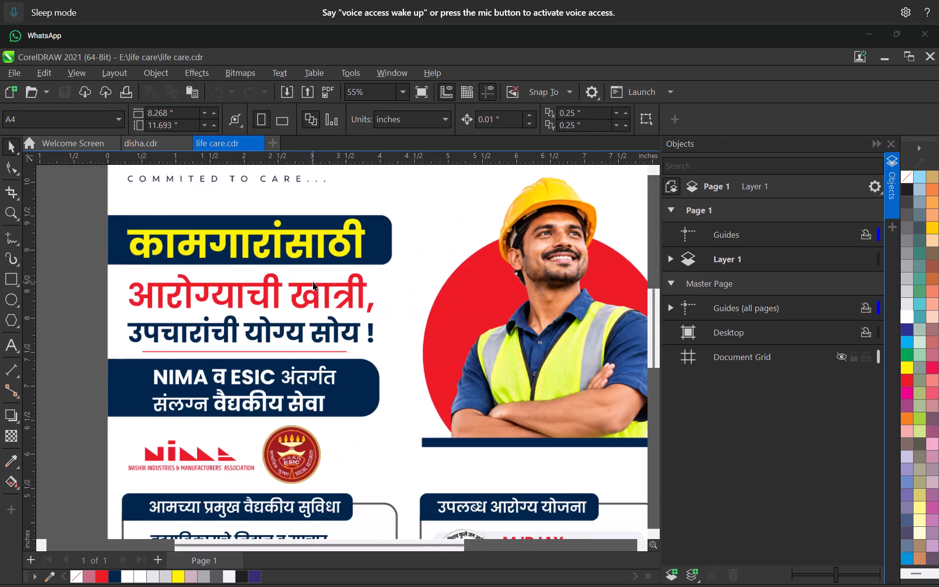
pyautogui.scroll(-6, 313, 282)
pyautogui.click(537, 260)
pyautogui.hotkey('ctrl', 's')
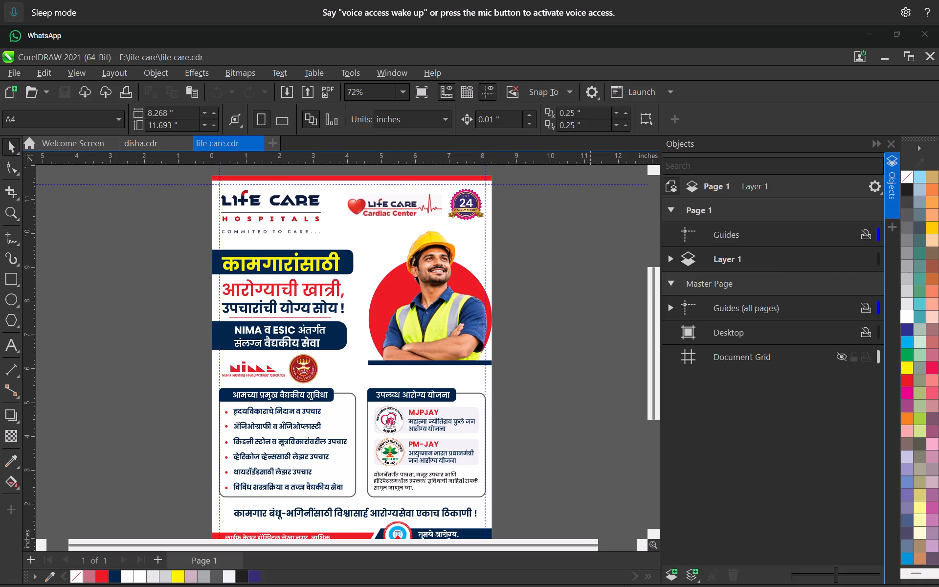
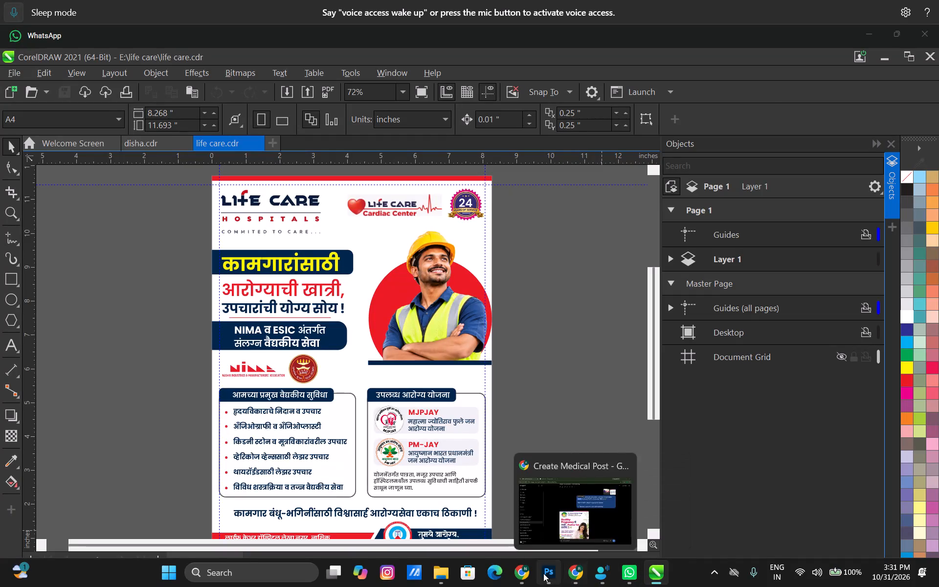
pyautogui.click(543, 573)
pyautogui.keyDown('alt'); pyautogui.scroll(-1, 383, 310); pyautogui.keyUp('alt')
pyautogui.keyDown('alt'); pyautogui.scroll(1, 383, 310); pyautogui.keyUp('alt')
pyautogui.keyDown('alt'); pyautogui.scroll(-2, 383, 310); pyautogui.keyUp('alt')
pyautogui.keyDown('alt'); pyautogui.scroll(1, 383, 310); pyautogui.keyUp('alt')
pyautogui.keyDown('alt'); pyautogui.scroll(-5, 383, 310); pyautogui.keyUp('alt')
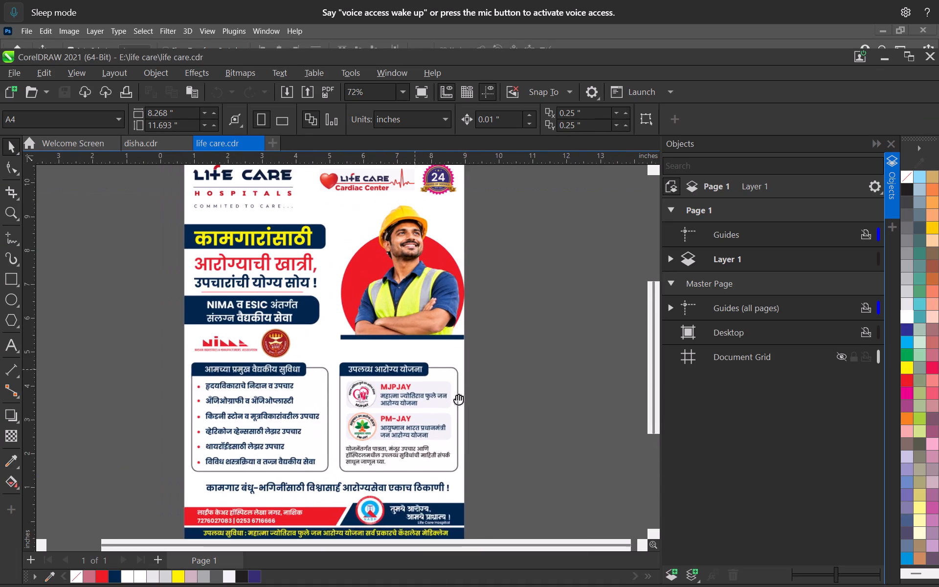
pyautogui.moveTo(456, 396); pyautogui.dragTo(457, 396, button='middle')
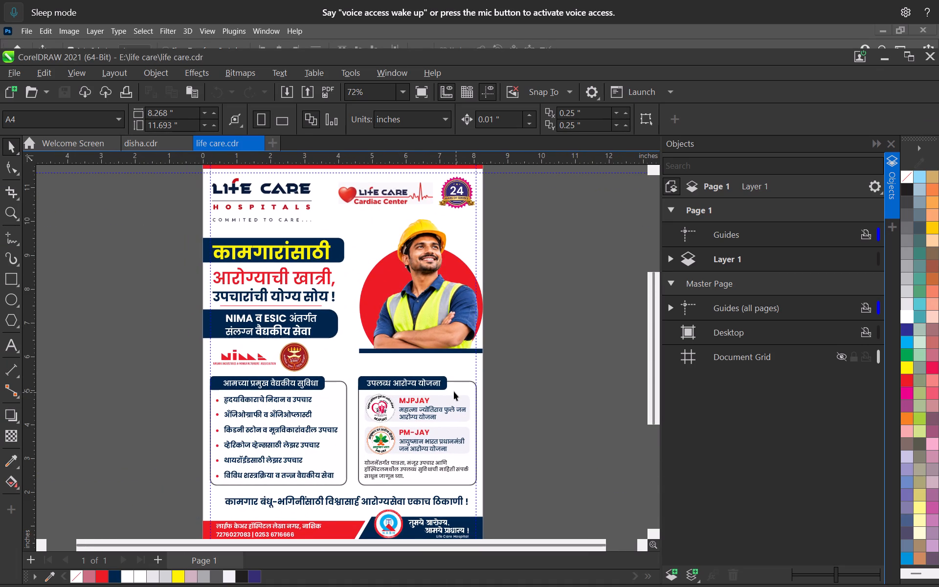
pyautogui.scroll(5, 457, 375)
pyautogui.moveTo(353, 278); pyautogui.dragTo(393, 417, button='middle')
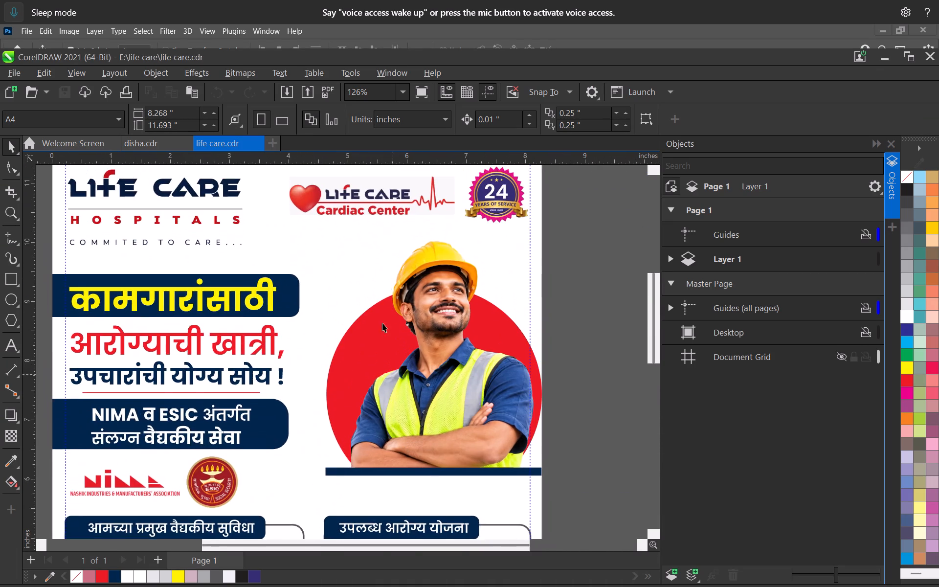
pyautogui.scroll(1, 381, 232)
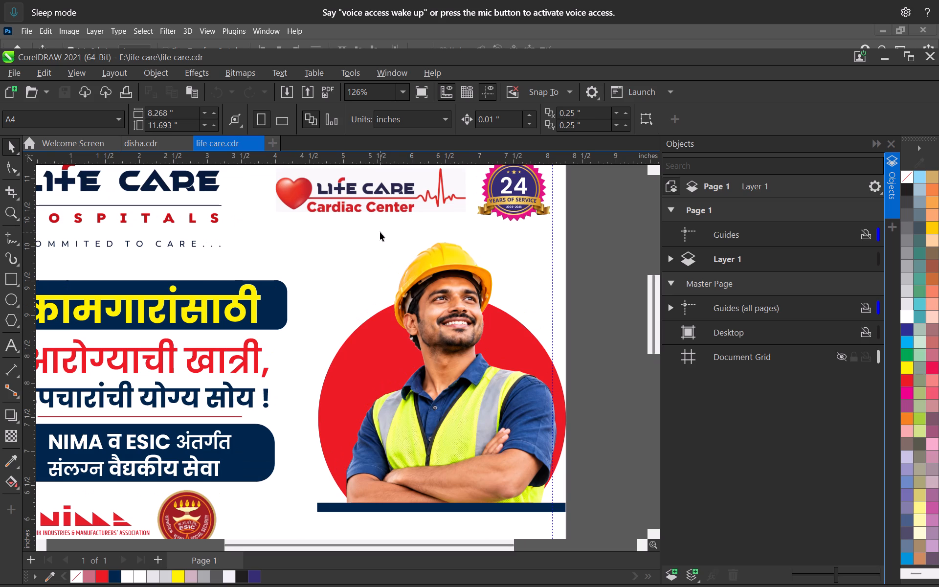
pyautogui.scroll(-2, 439, 332)
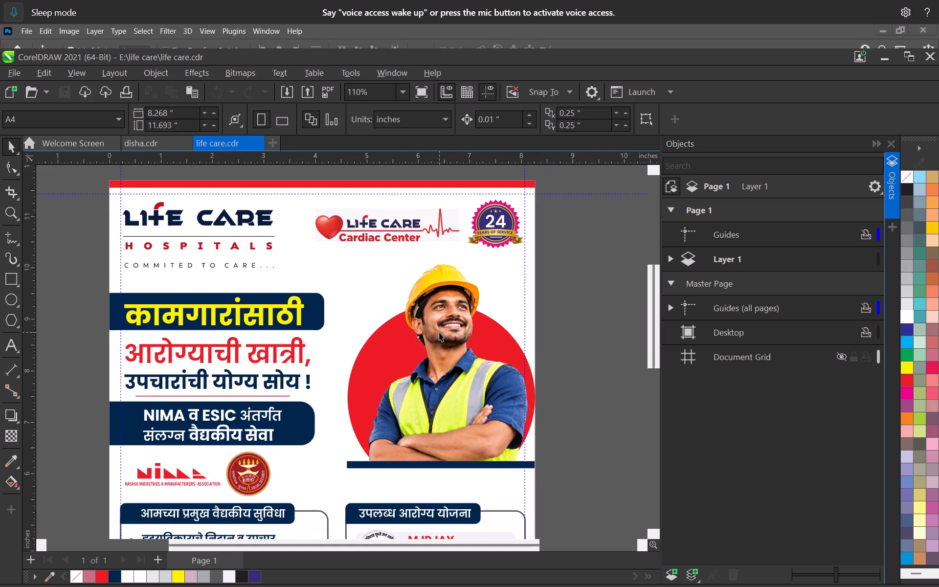
pyautogui.scroll(-2, 457, 301)
pyautogui.scroll(3, 381, 321)
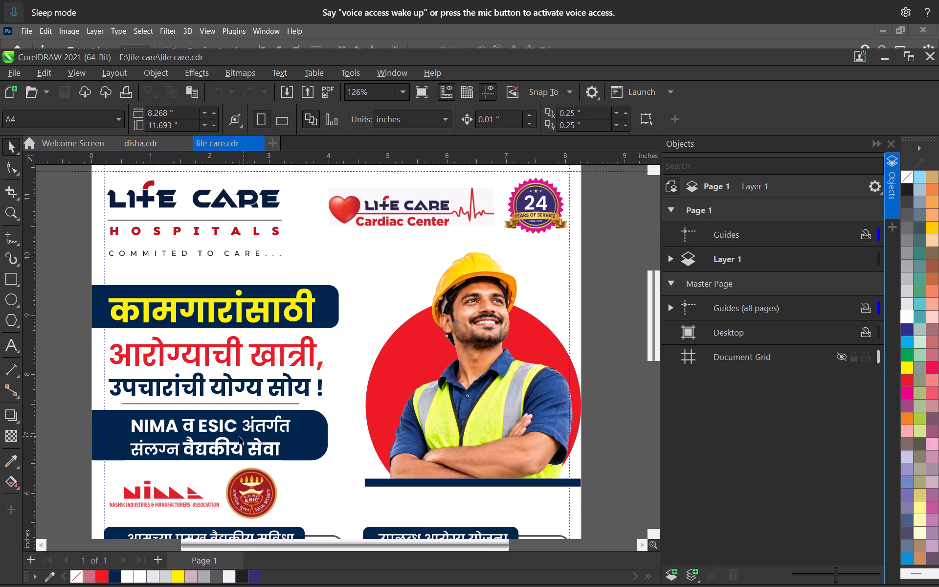
pyautogui.scroll(-7, 220, 423)
pyautogui.scroll(-1, 286, 440)
pyautogui.moveTo(289, 440); pyautogui.dragTo(297, 469, button='middle')
pyautogui.scroll(5, 296, 469)
pyautogui.moveTo(219, 502); pyautogui.dragTo(246, 472, button='middle')
pyautogui.scroll(3, 261, 453)
# Save the life care flyer document.
pyautogui.hotkey('ctrl', 's')
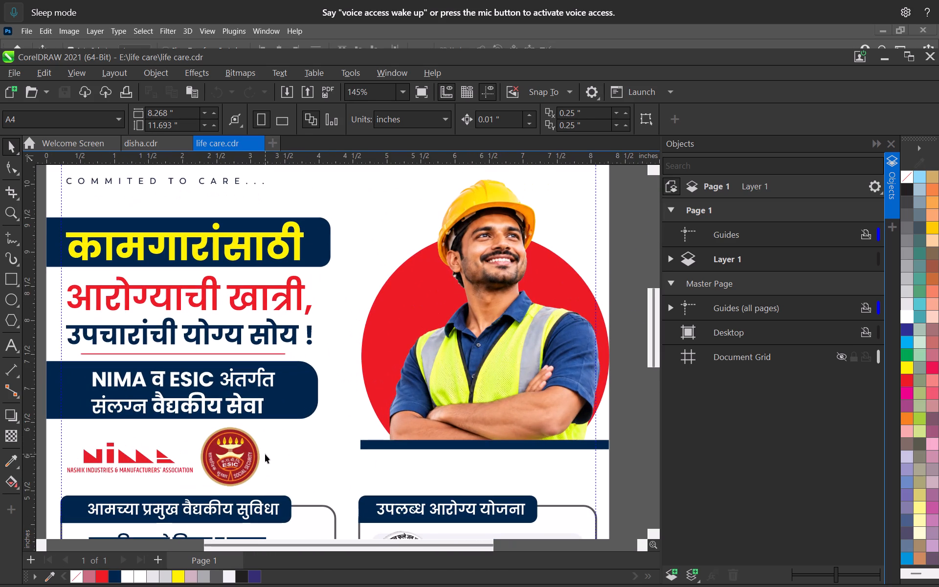